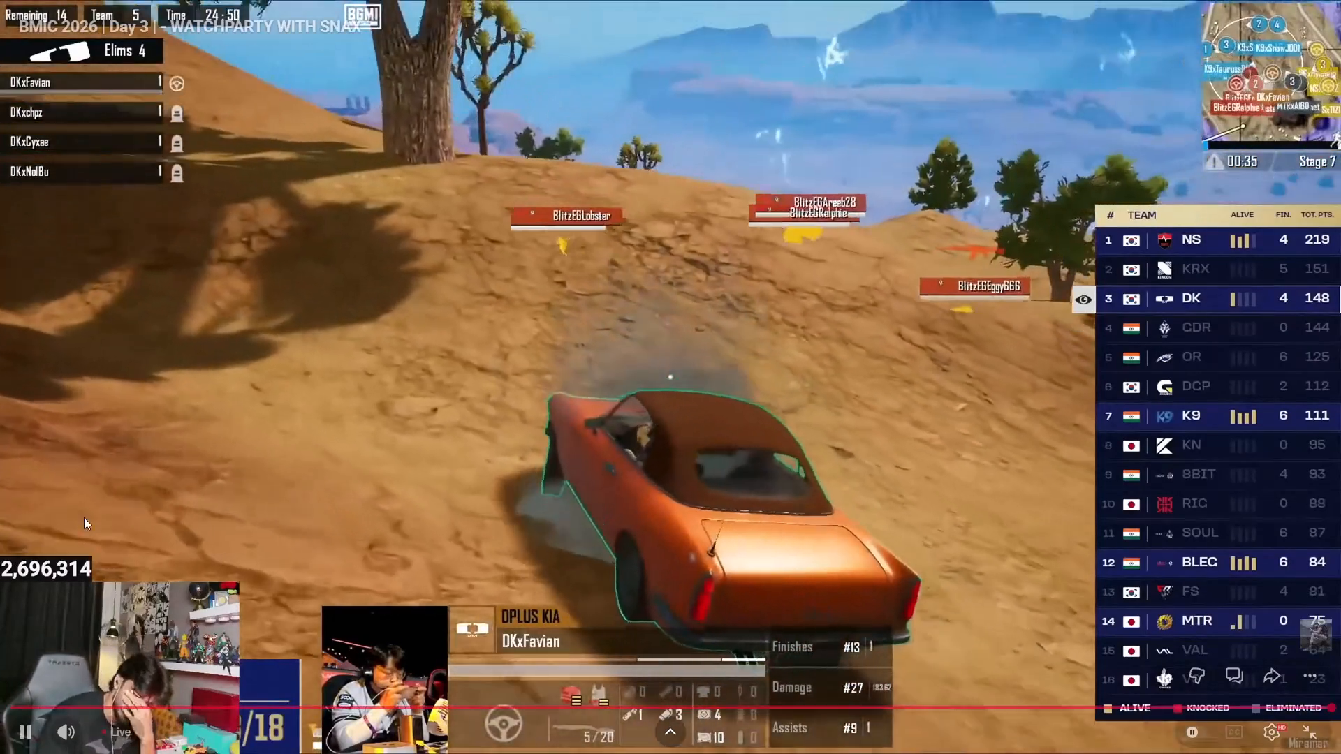
Switch to the Canva design and replace the orange team photo on page 7 with the first uploaded red-jersey Korea team photo.
key(alt+Tab)
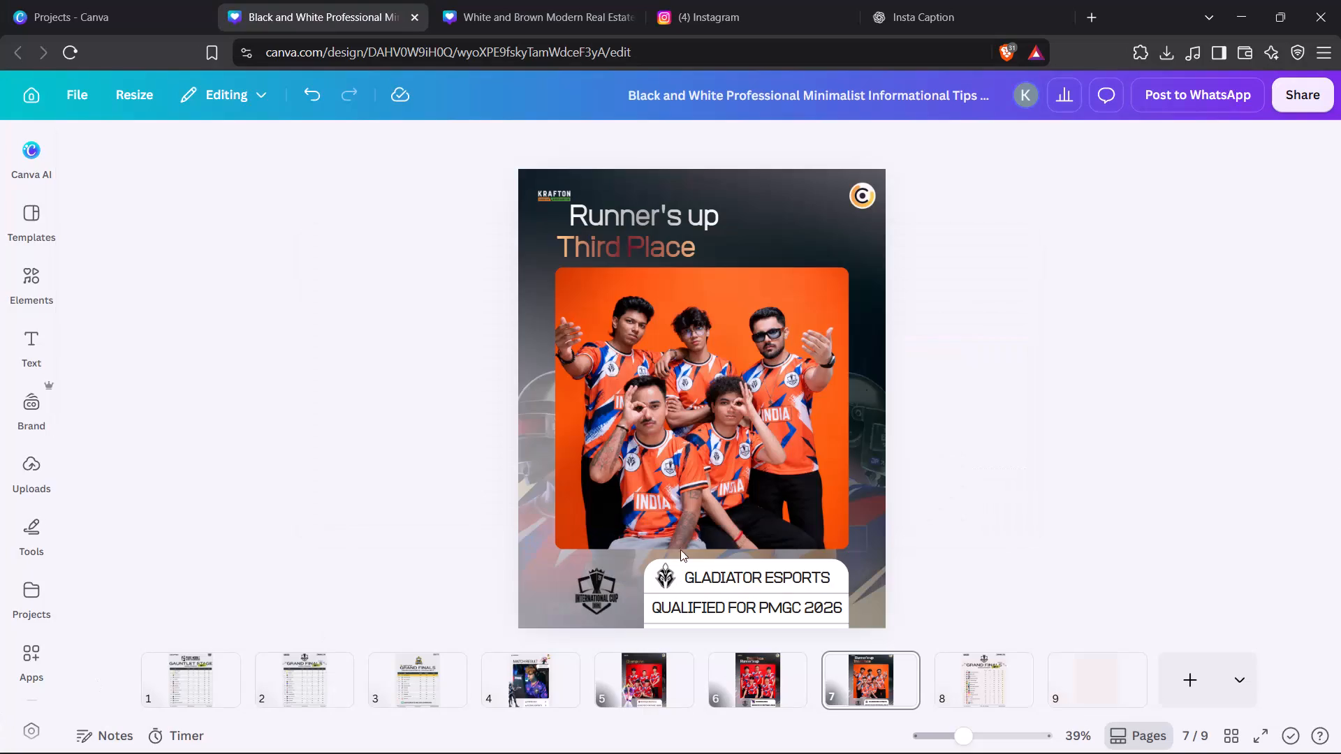
click(750, 419)
click(403, 148)
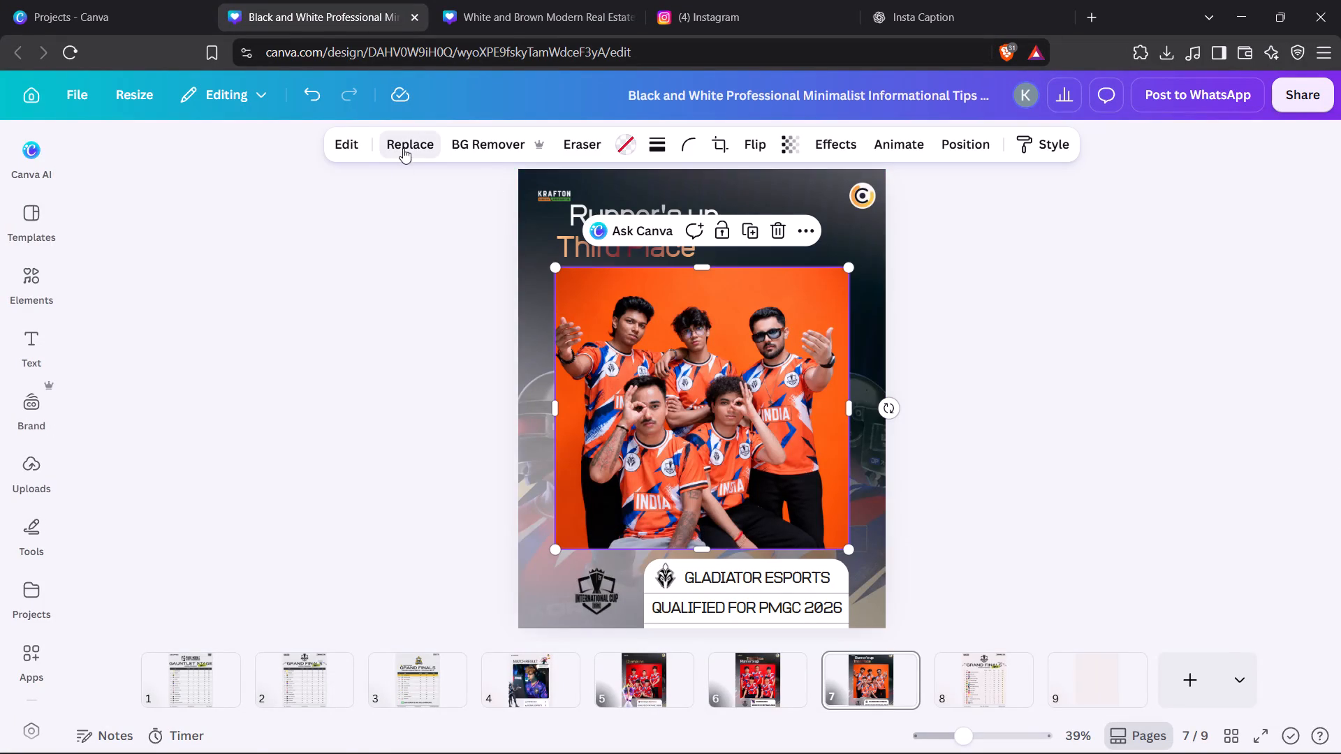
click(34, 137)
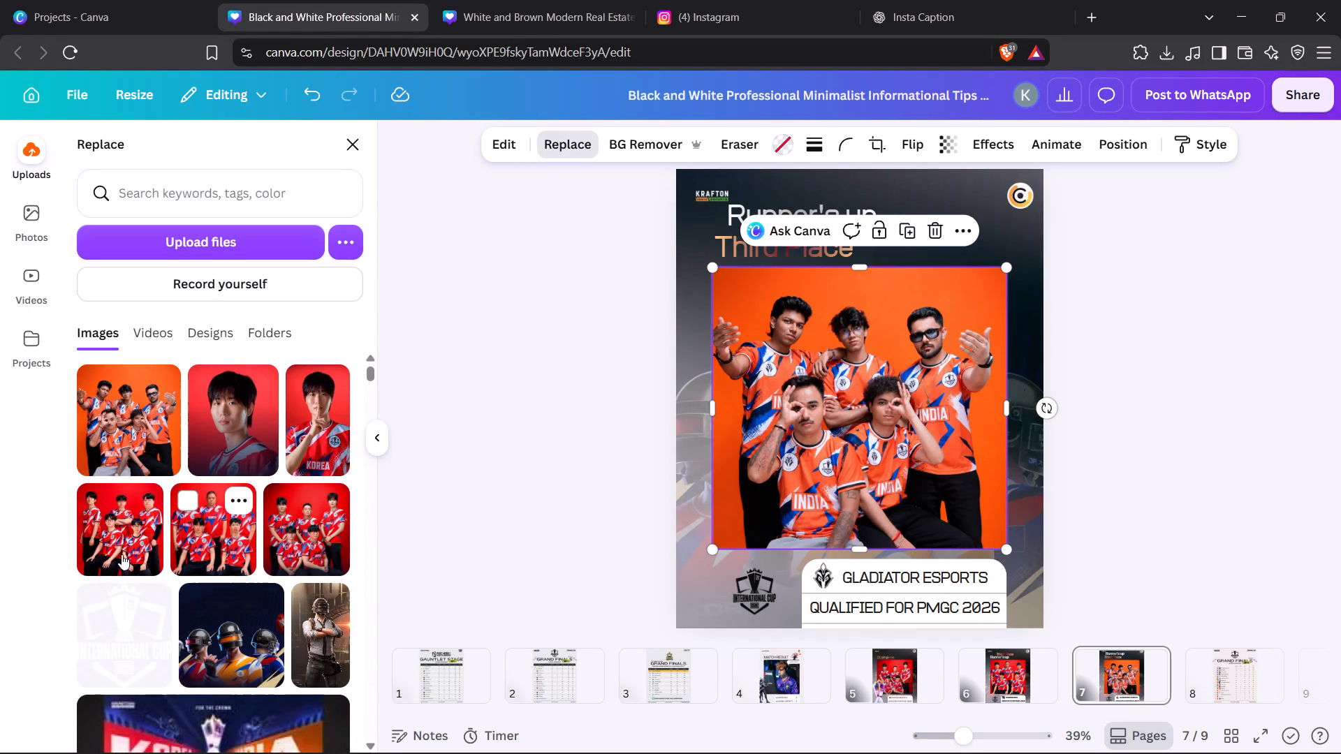
click(112, 539)
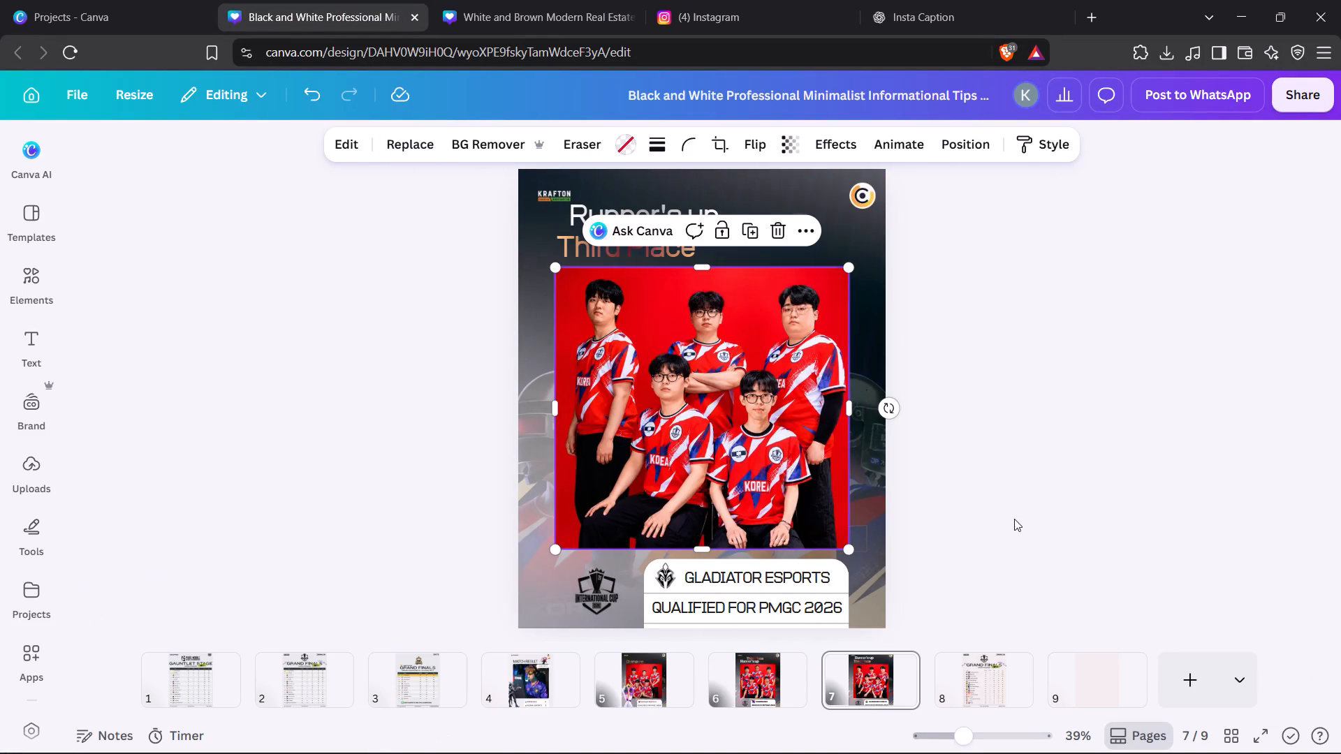
click(1064, 497)
Open the uploaded images to replace the team logo beside the GLADIATOR ESPORTS name on page 7.
click(679, 573)
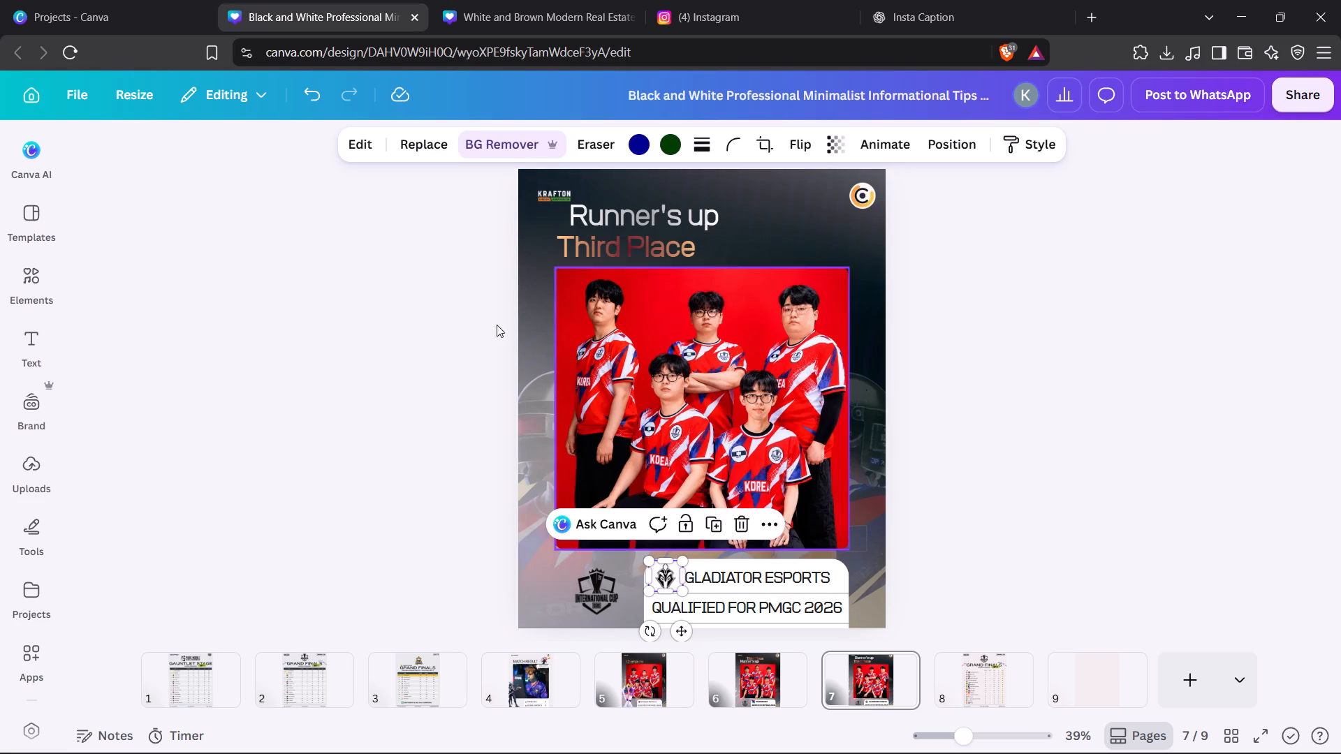
click(407, 138)
click(47, 157)
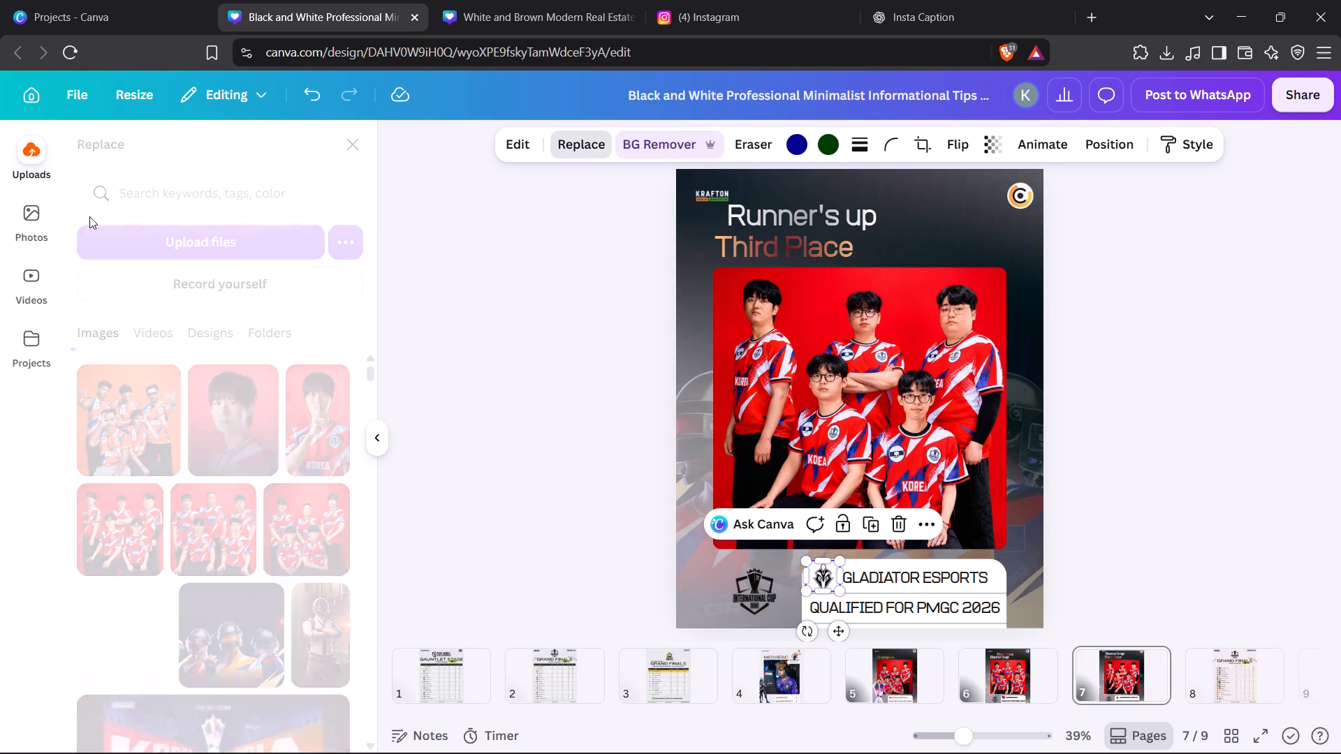
Replace the team logo beside GLADIATOR ESPORTS on page 7 with the DPLUS KIA logo from the uploaded images.
scroll(182, 568, down, 16)
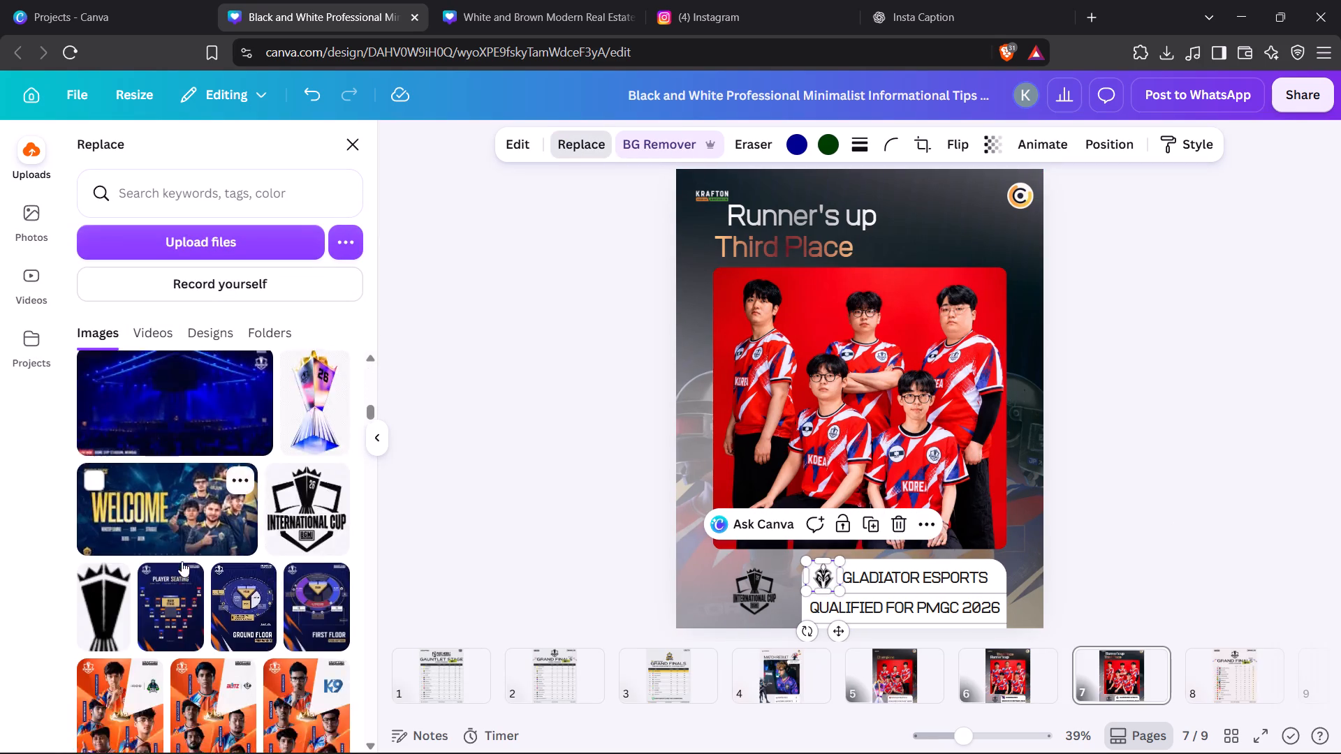
scroll(182, 561, down, 20)
scroll(182, 561, down, 17)
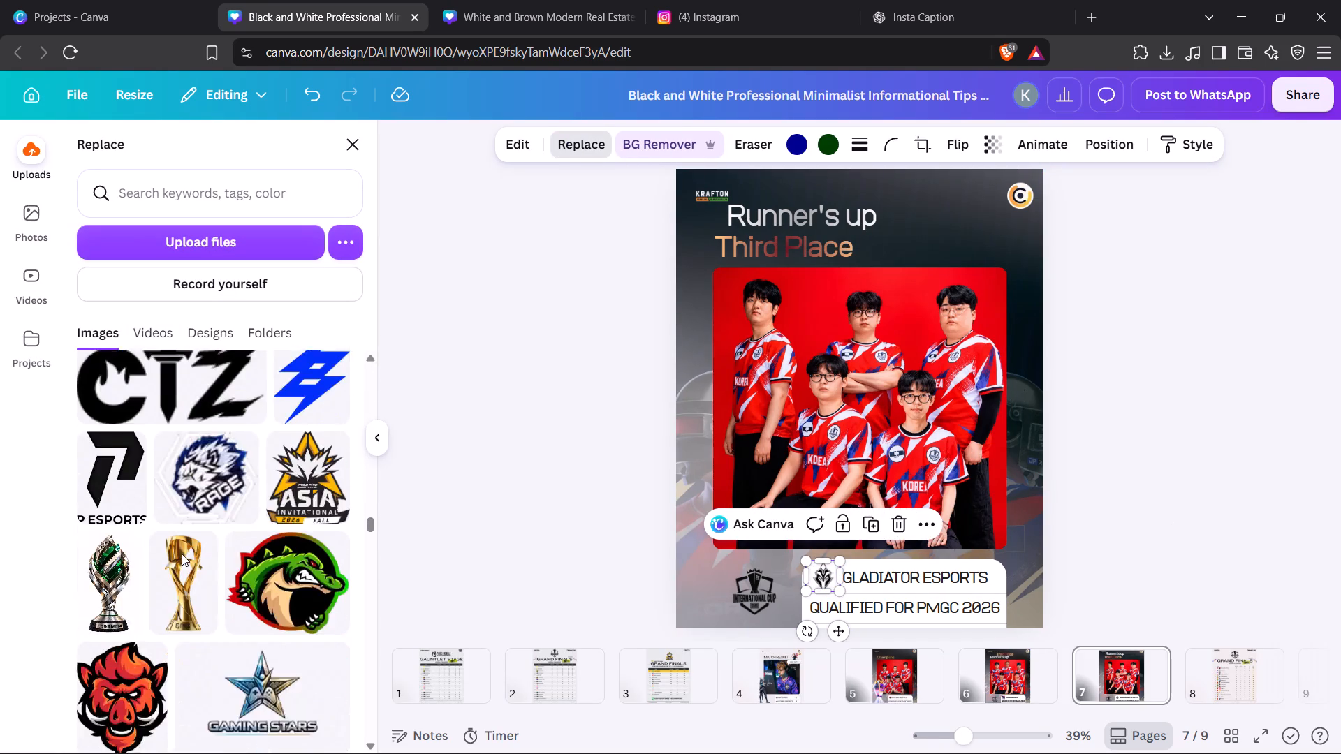
scroll(182, 554, down, 20)
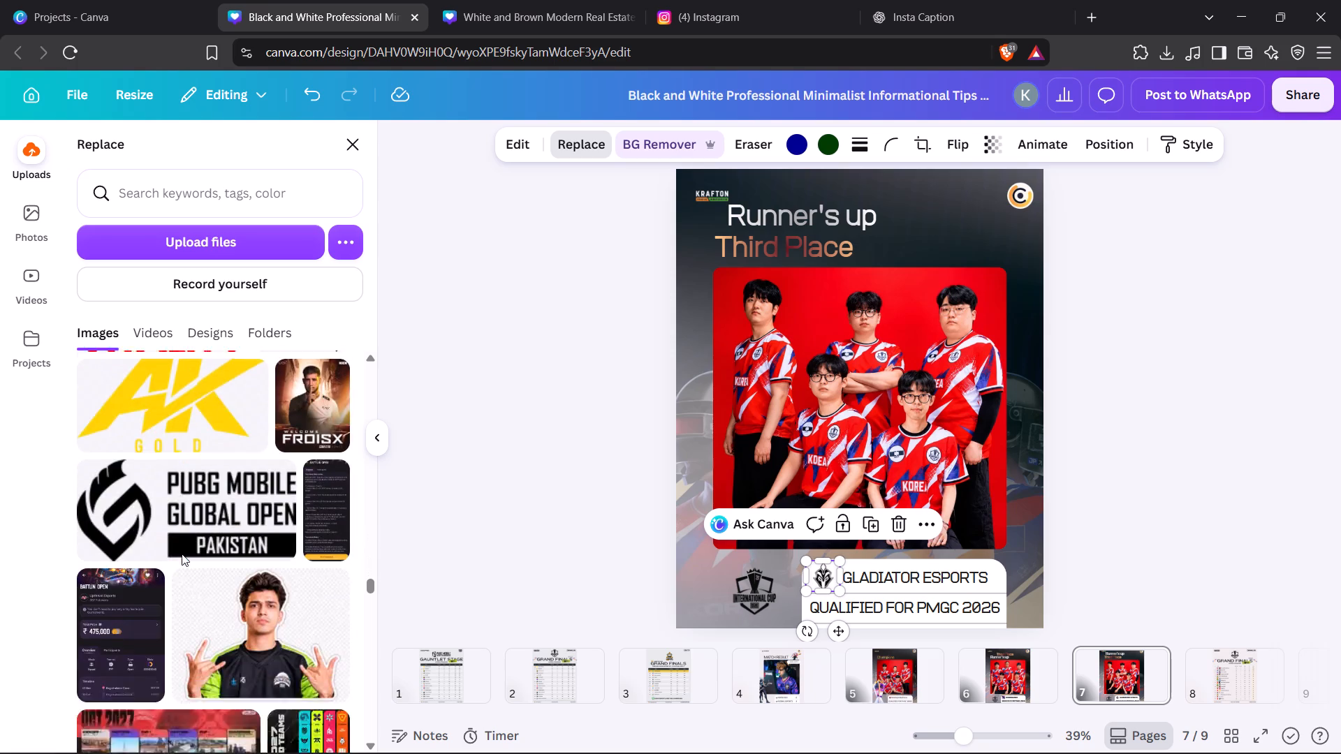
scroll(182, 554, down, 9)
scroll(182, 554, down, 13)
scroll(182, 554, up, 3)
click(309, 522)
click(1075, 553)
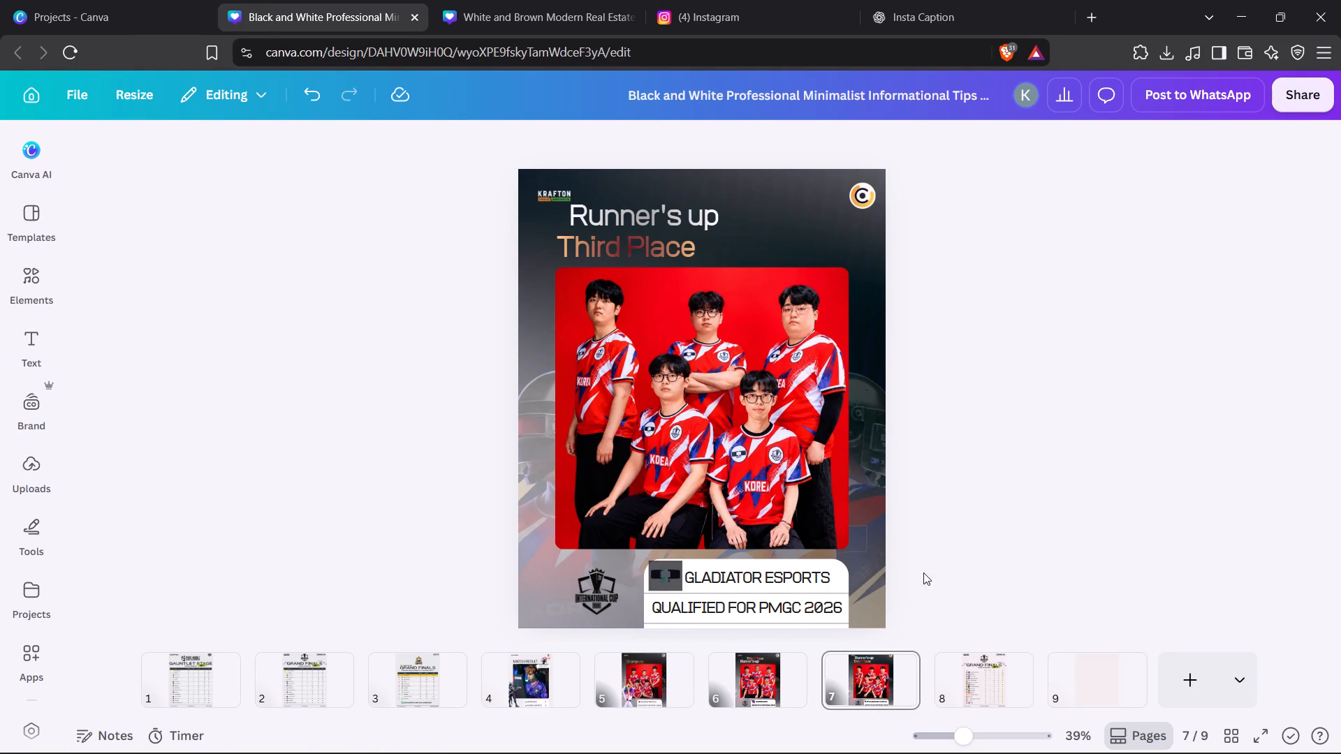
Change the team name GLADIATOR ESPORTS on the Third Place poster to DPLUS KIA.
double_click(774, 575)
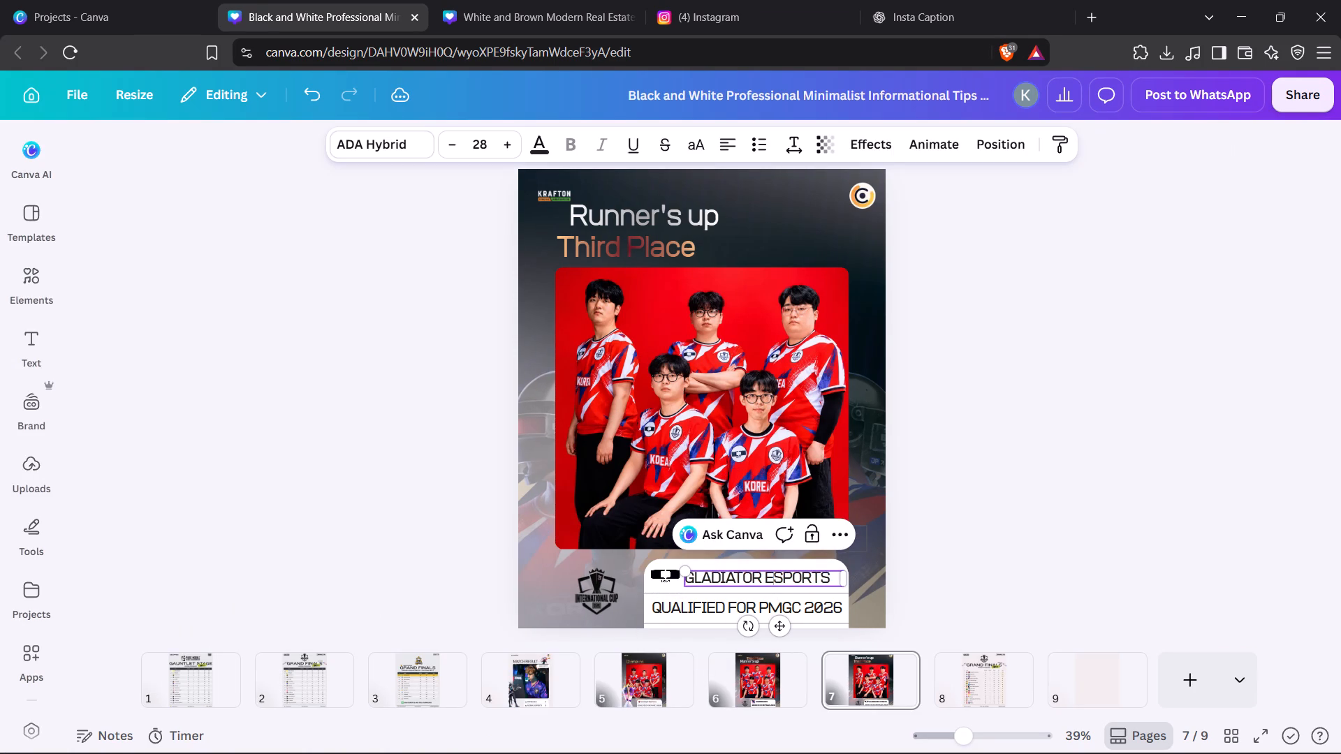
key(ctrl+s)
key(ctrl+a)
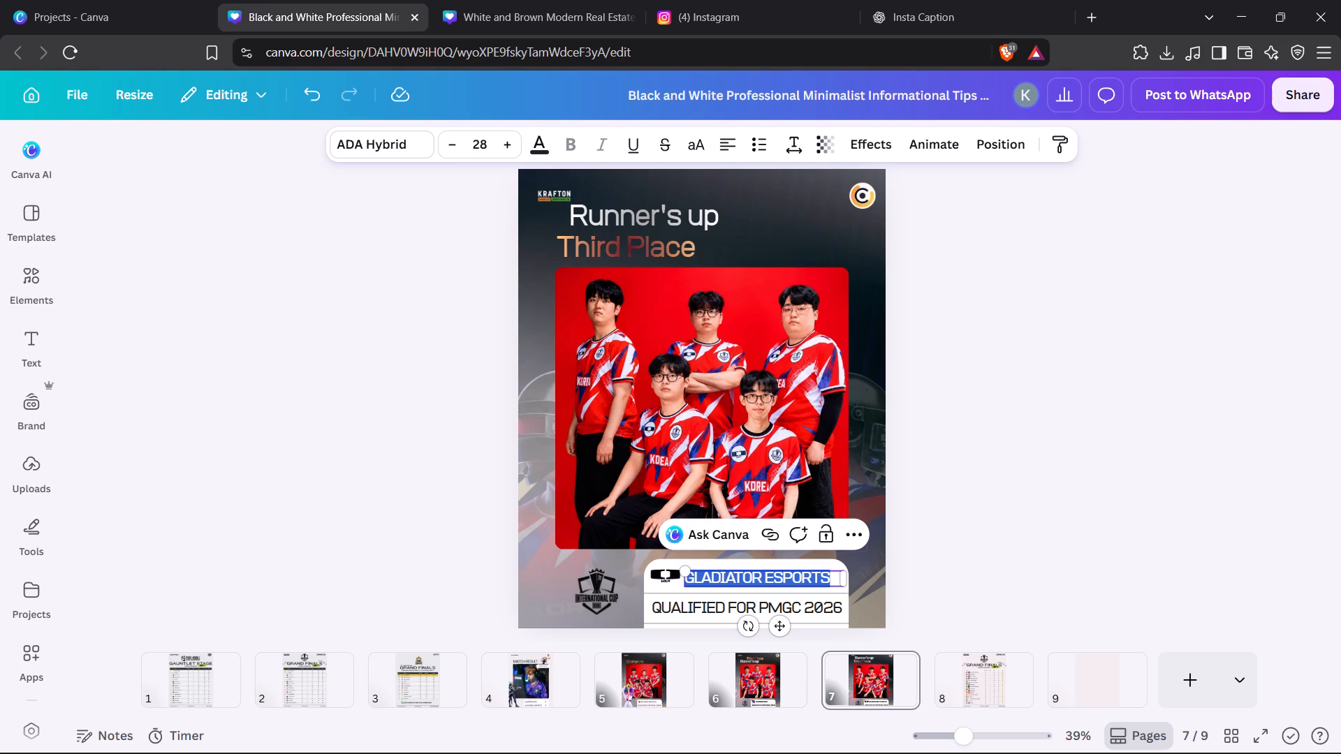
text(DPLUS)
key(space)
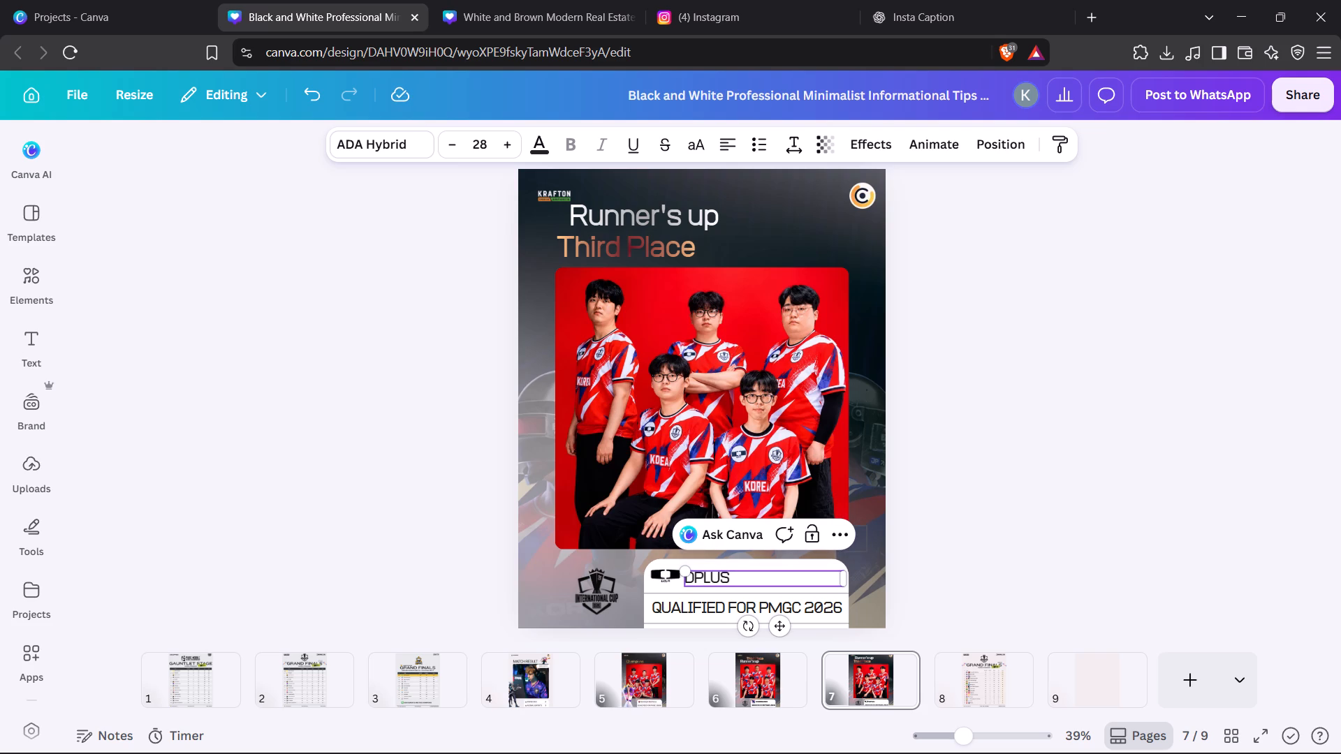
text(KIA)
click(987, 420)
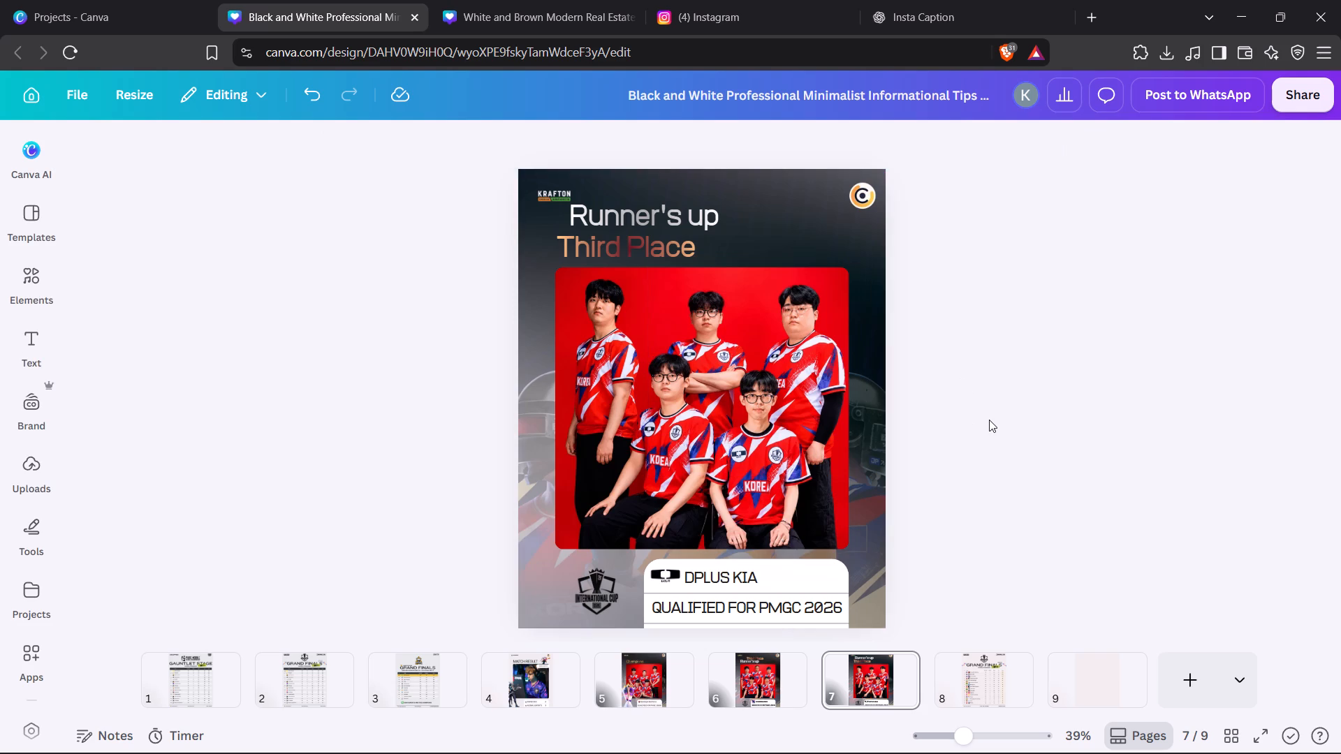
Nudge the new team logo slightly down so it lines up with the DPLUS KIA text.
click(676, 577)
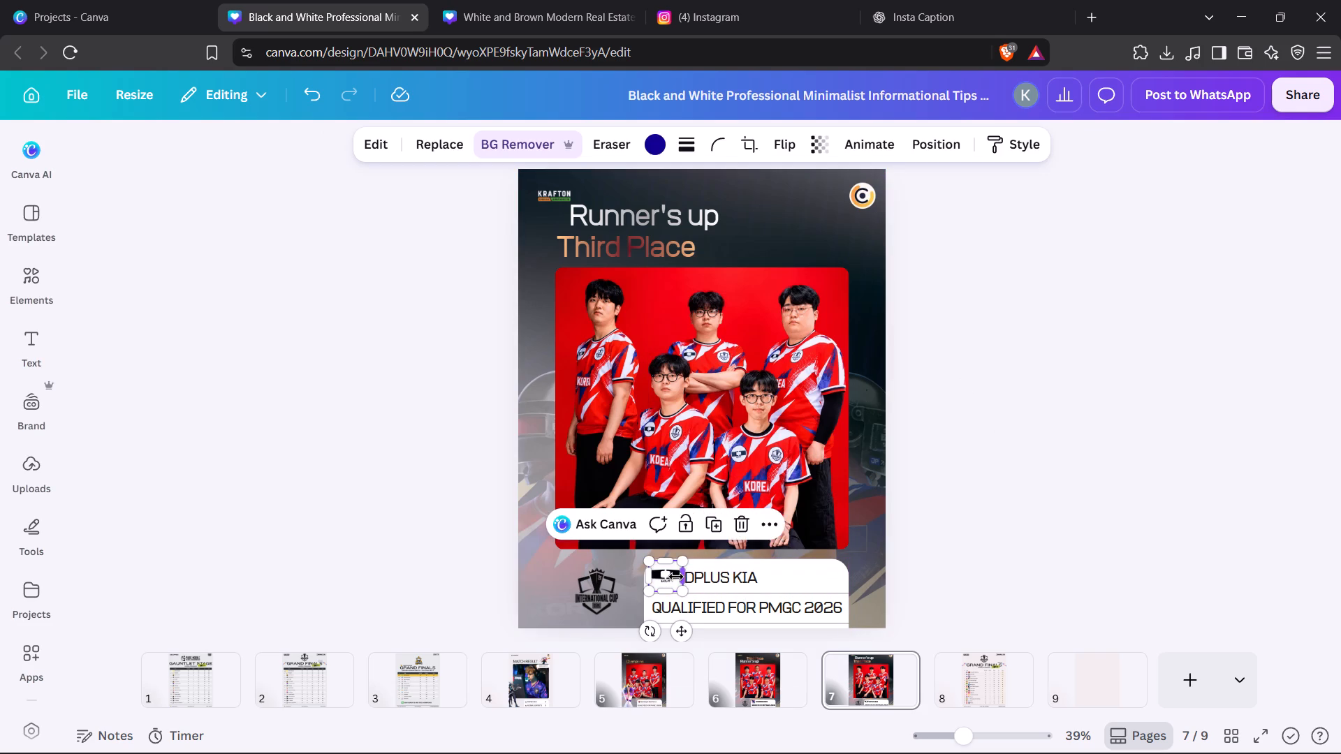
key(Down)
key(Down)
key(Down)
key(Down)
key(Down)
key(Down)
key(Down)
key(Down)
key(Down)
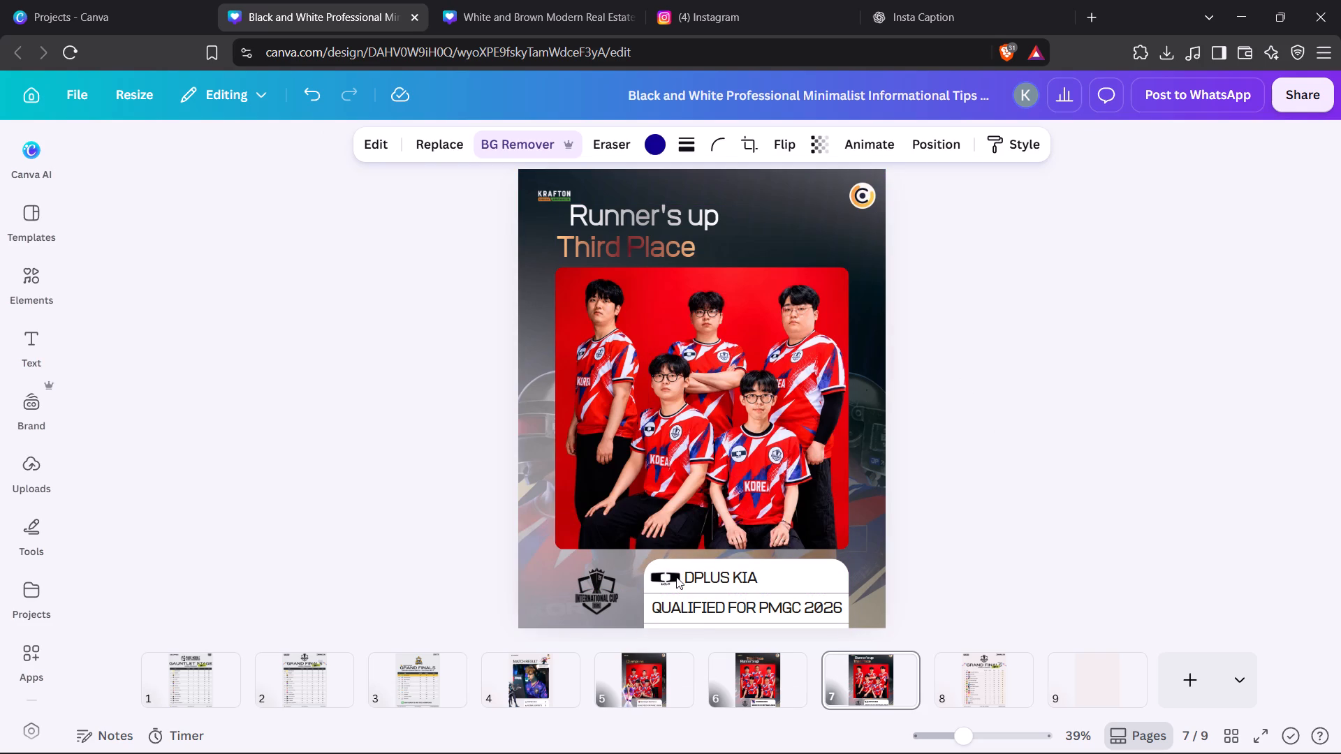
key(Up)
click(1009, 492)
click(1009, 492)
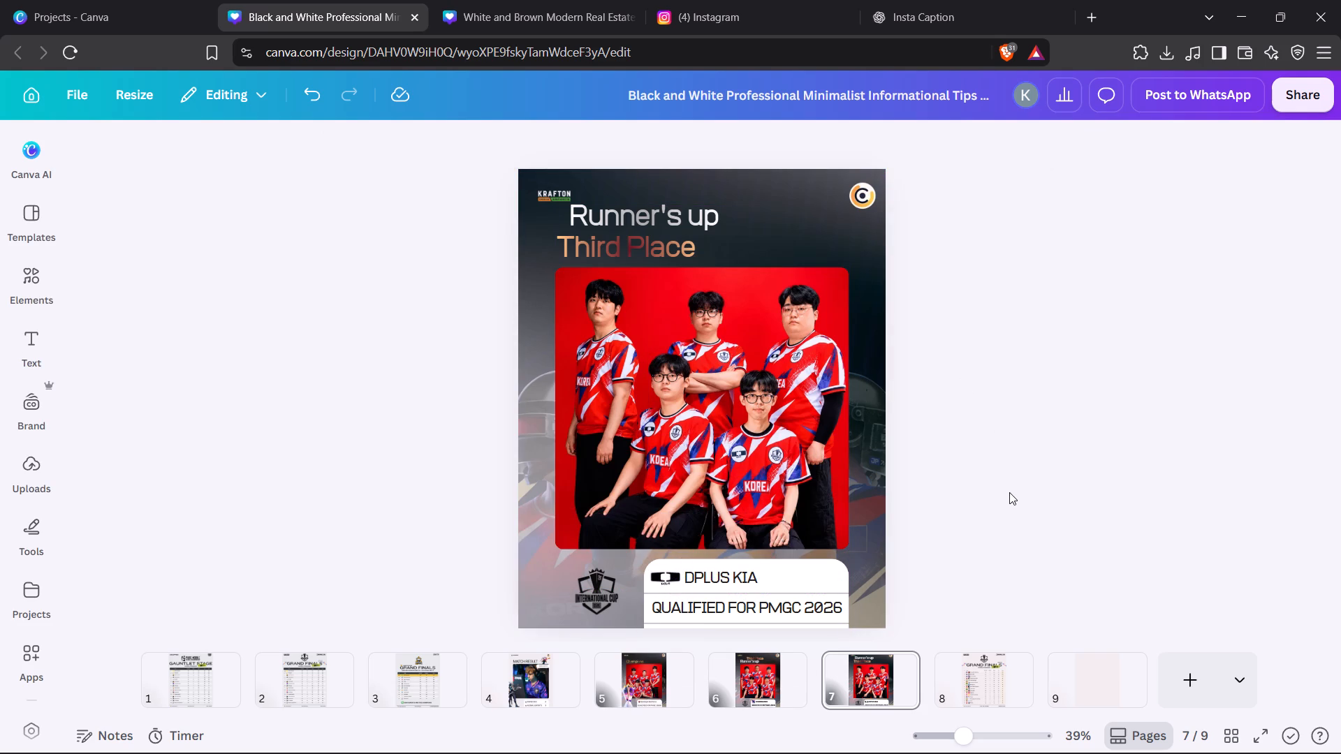
Check the team standings on the BMIC 2026 Day 3 live stream and return to the Third Place poster.
key(alt+Tab)
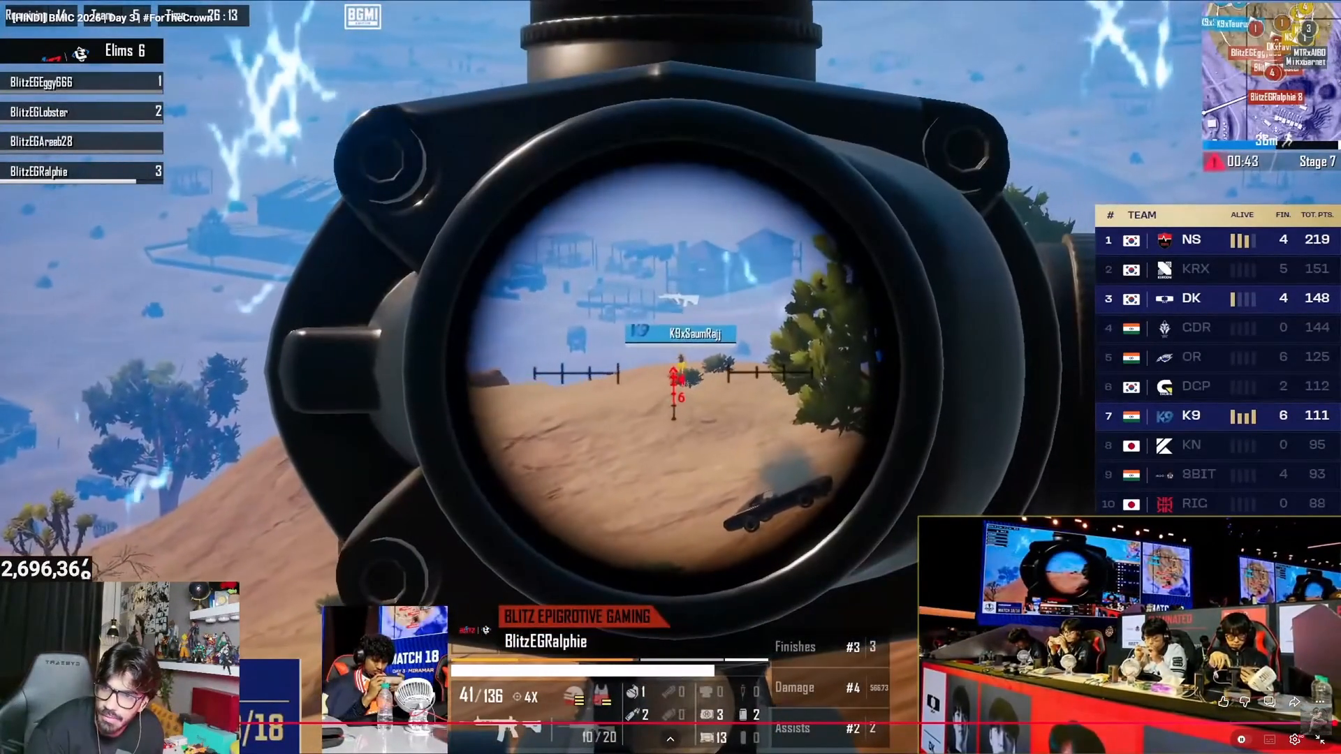
key(alt+Tab)
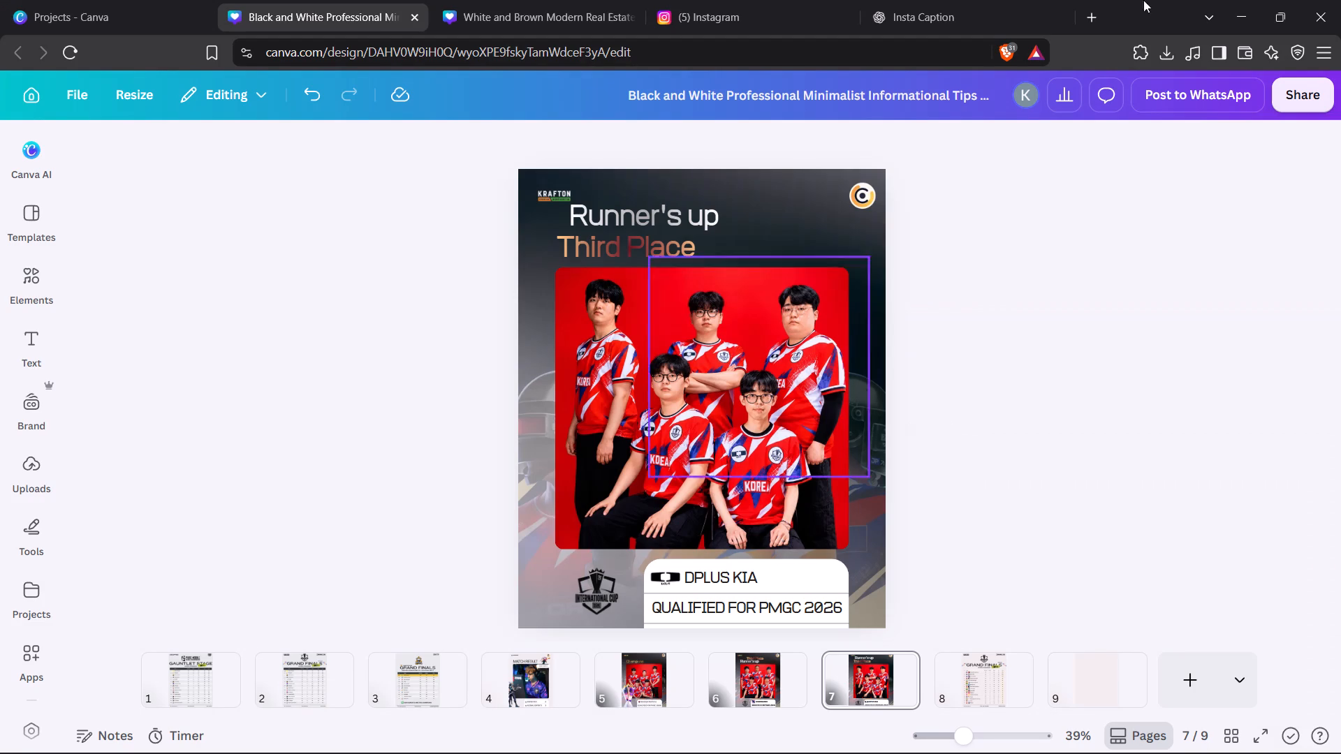
click(476, 0)
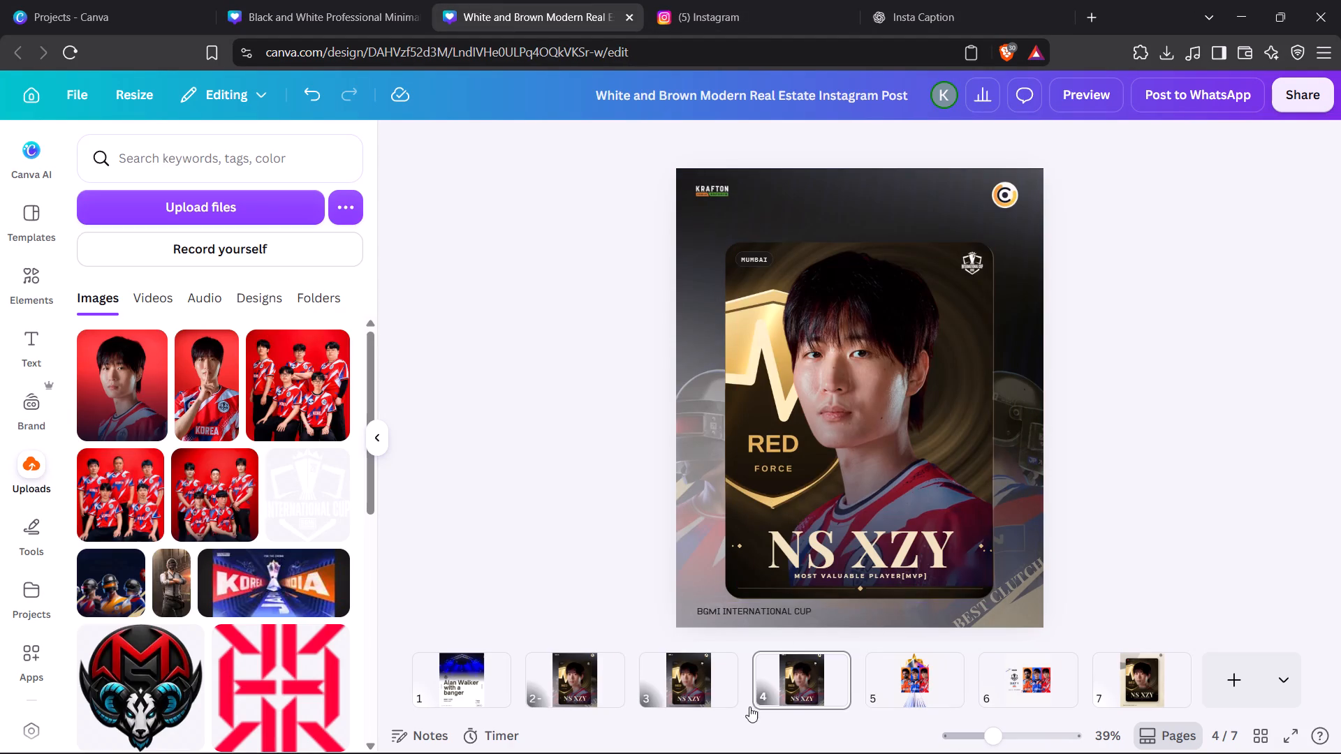
click(323, 0)
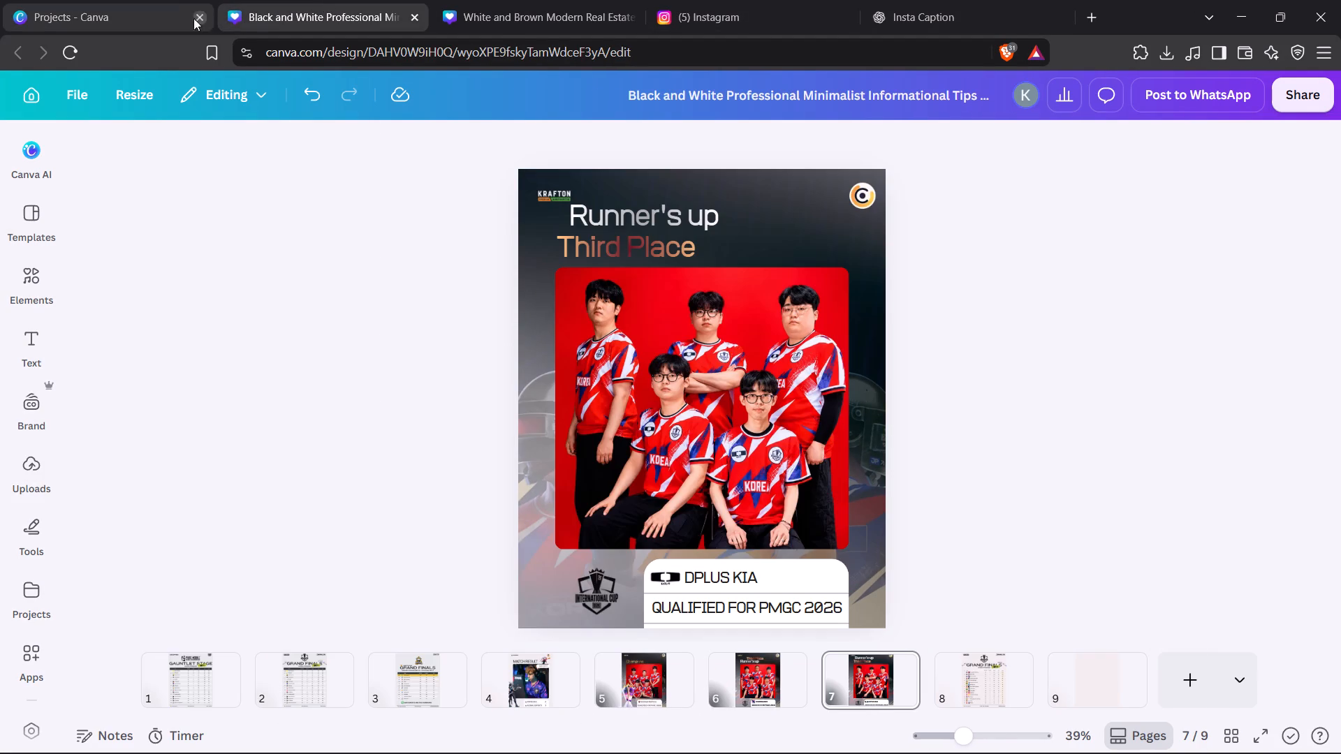
Open the PMGC_2026_Participants_Editable.pptx design from the projects and download it as a high-quality PNG to the Downloads folder.
click(118, 6)
click(416, 577)
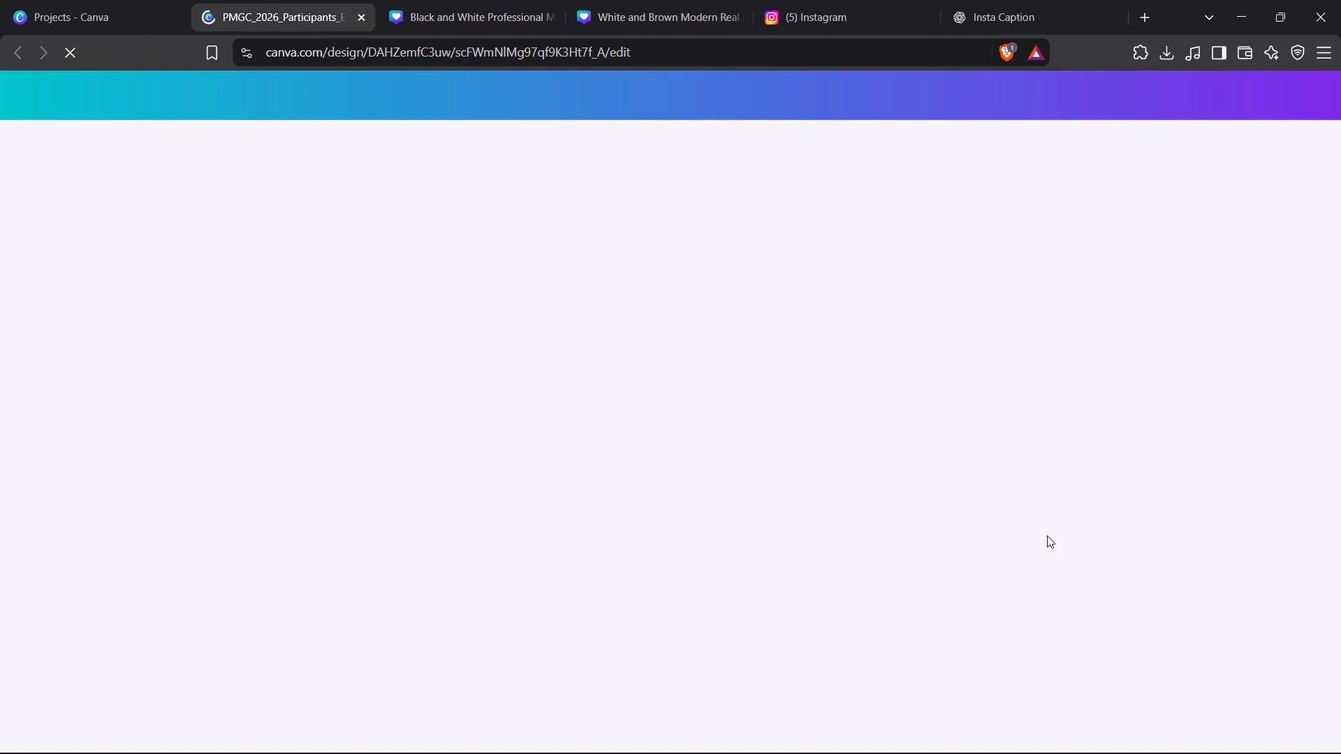
click(1009, 584)
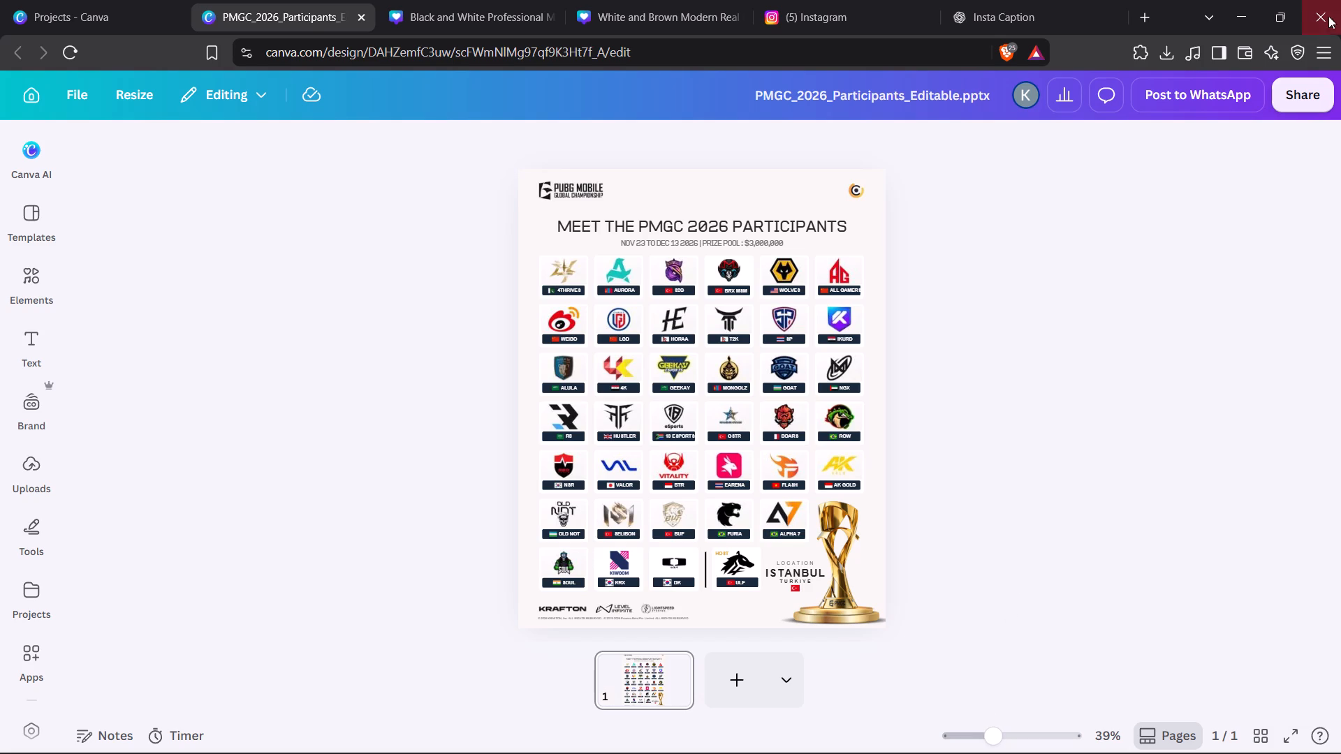
click(1309, 111)
click(1032, 505)
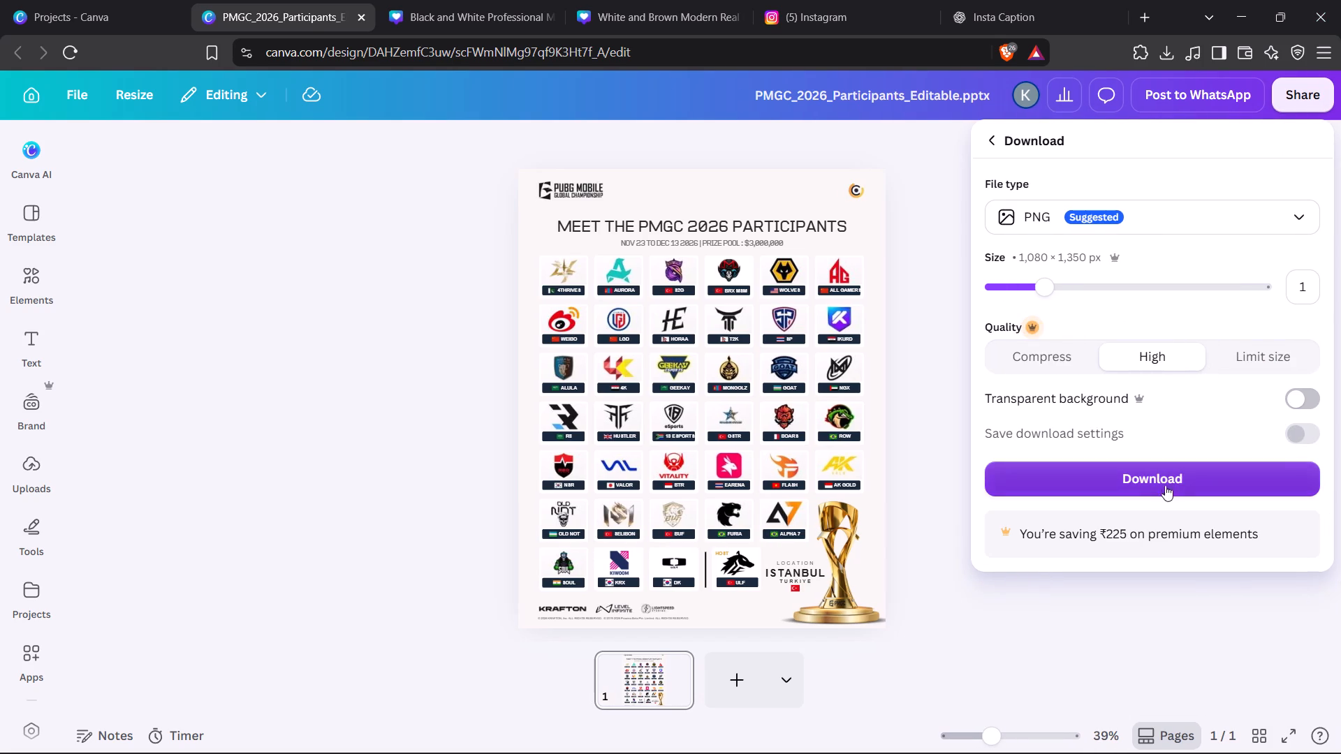
click(1164, 476)
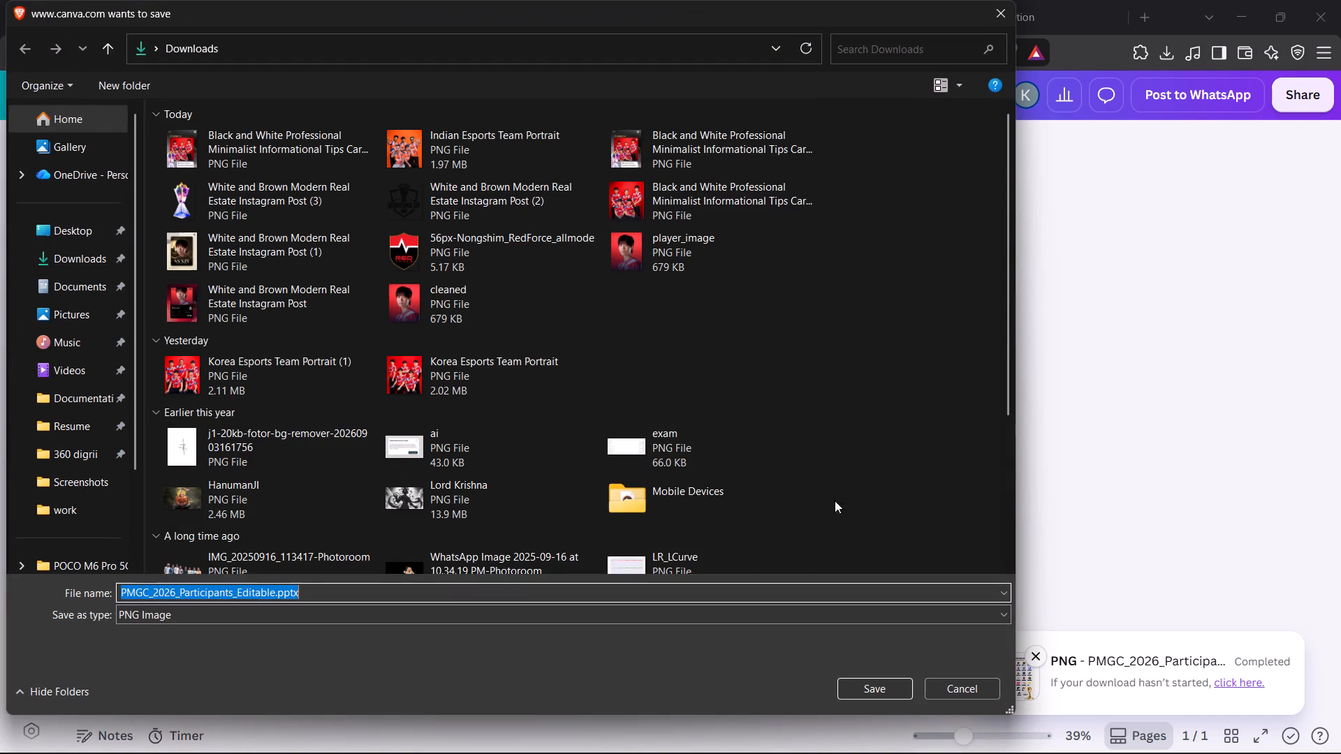
click(884, 693)
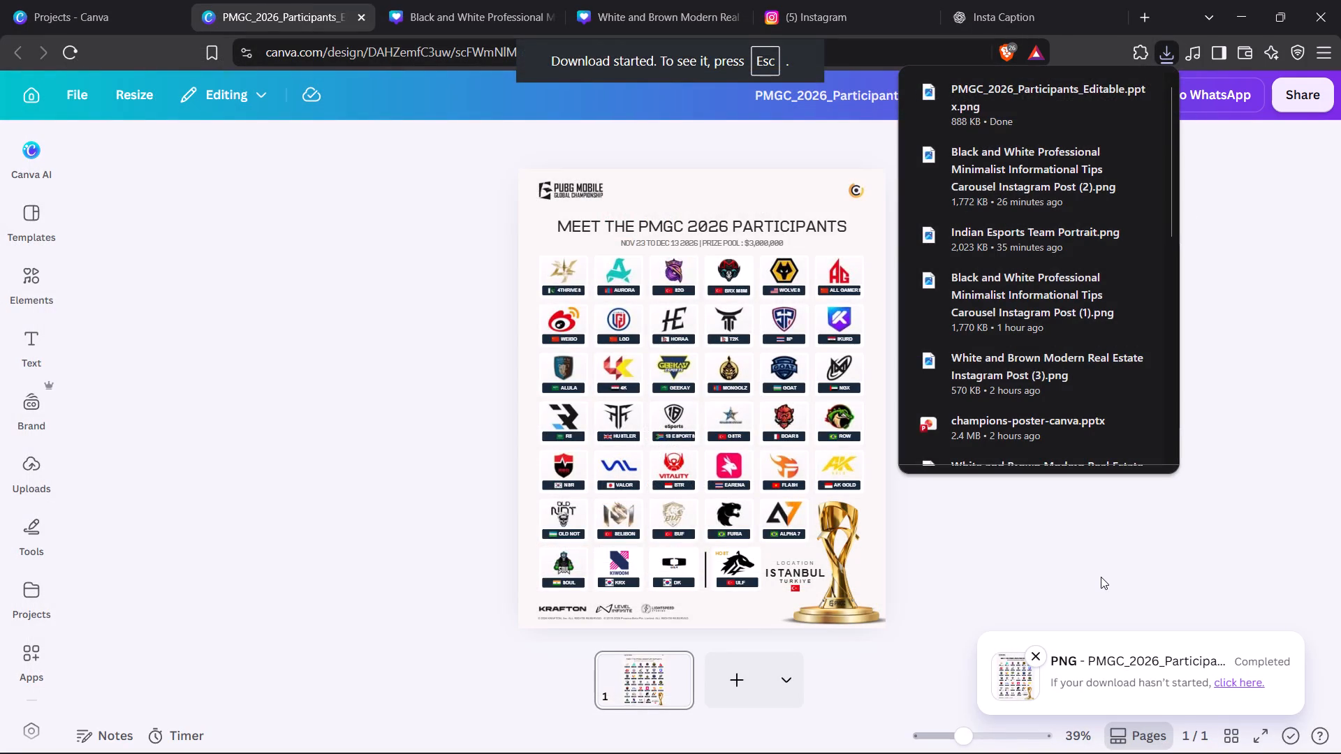
click(1101, 577)
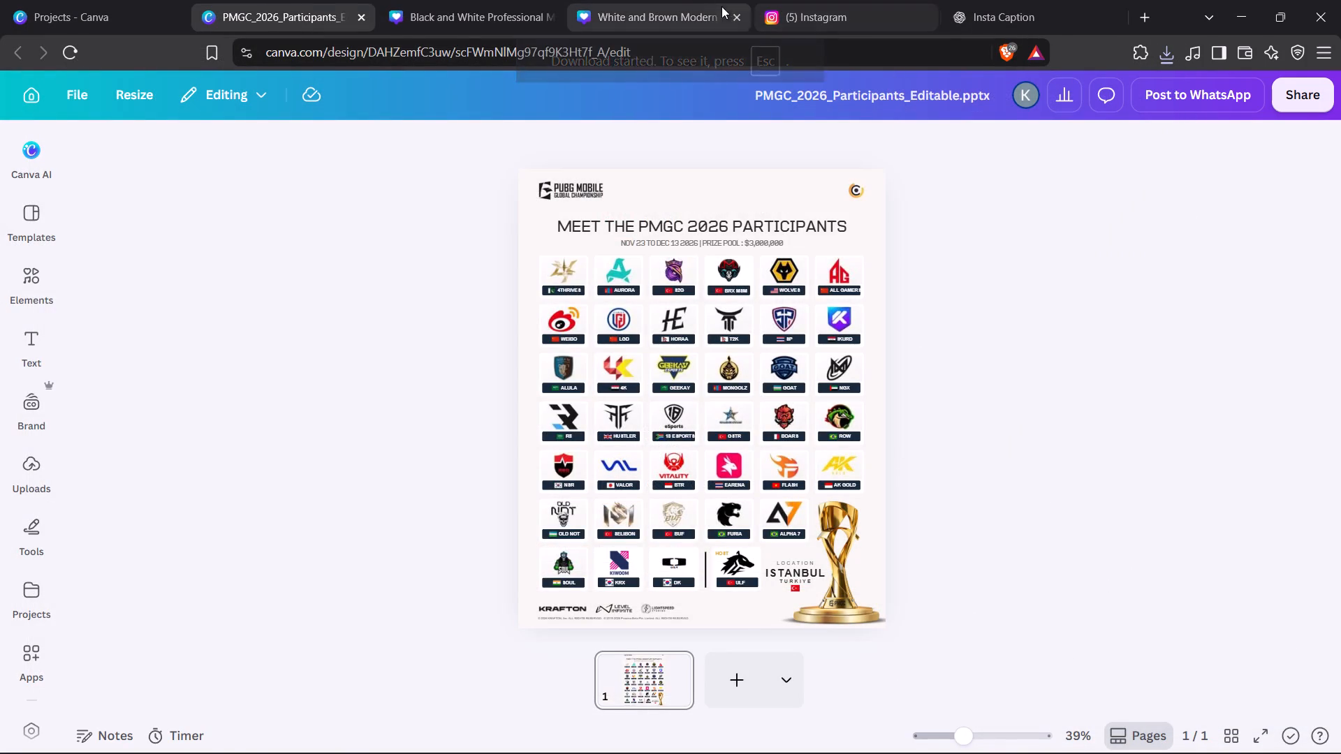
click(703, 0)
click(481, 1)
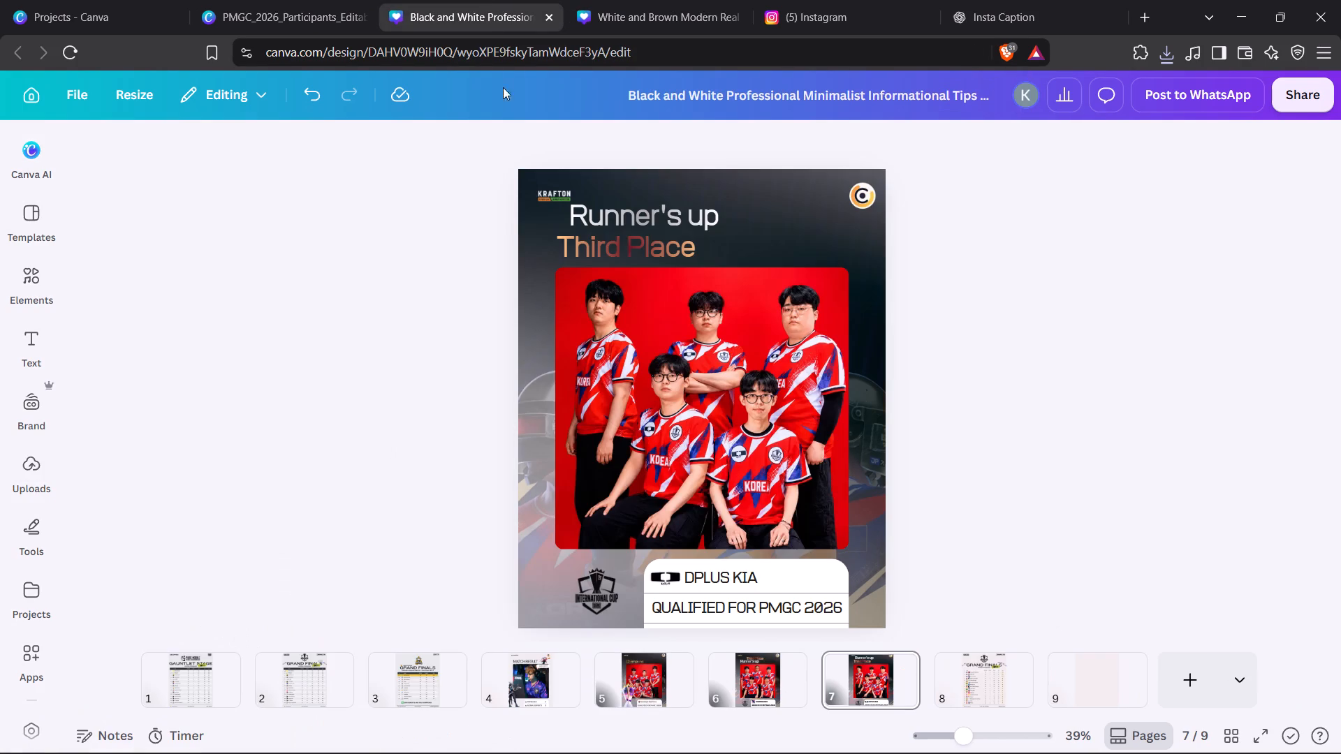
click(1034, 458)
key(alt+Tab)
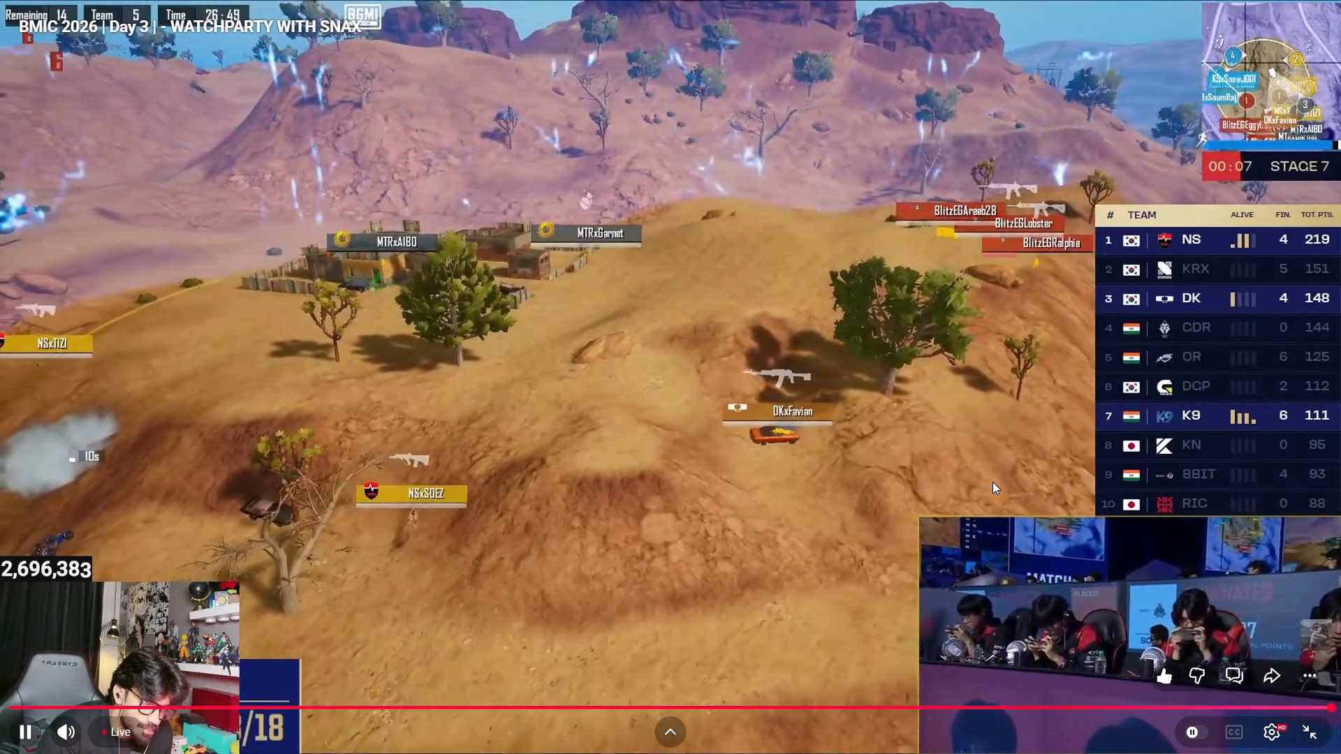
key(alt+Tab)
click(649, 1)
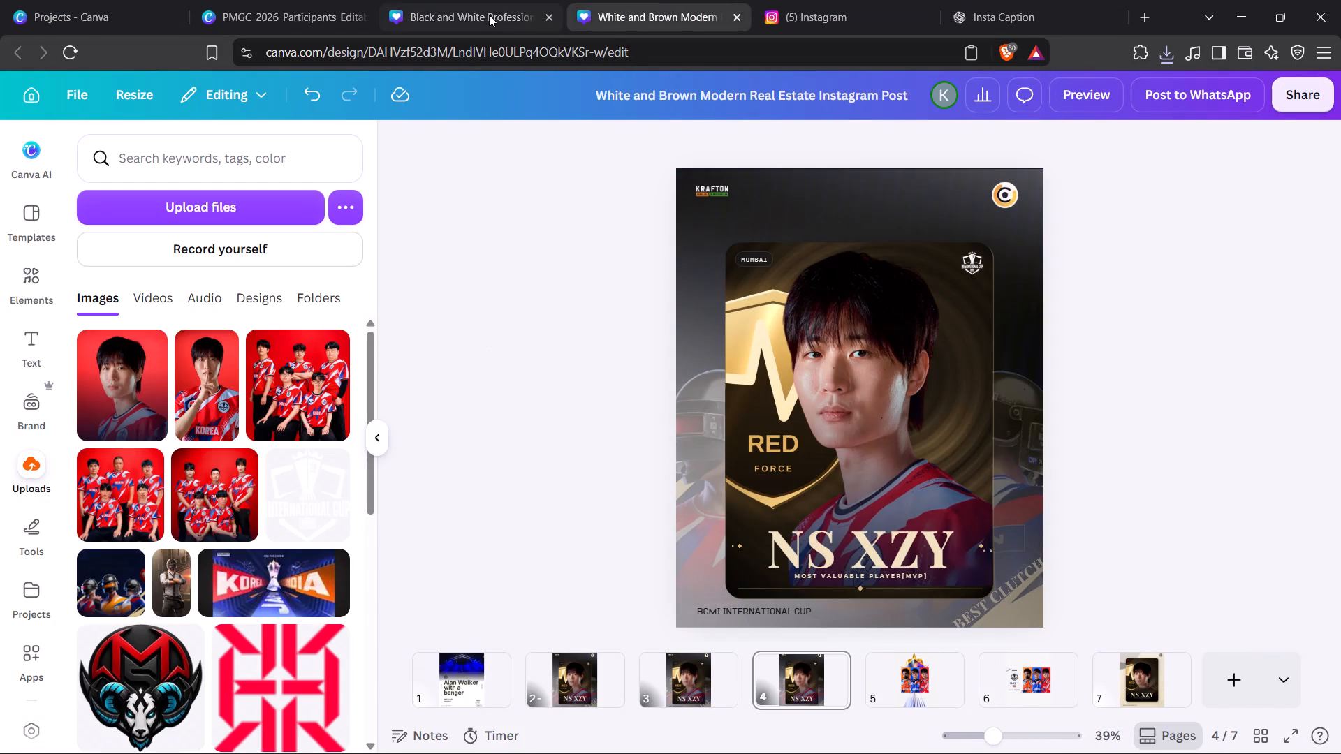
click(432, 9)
Close the PMGC_2026_Participants_Editable.pptx design and go back to the Third Place poster.
click(305, 4)
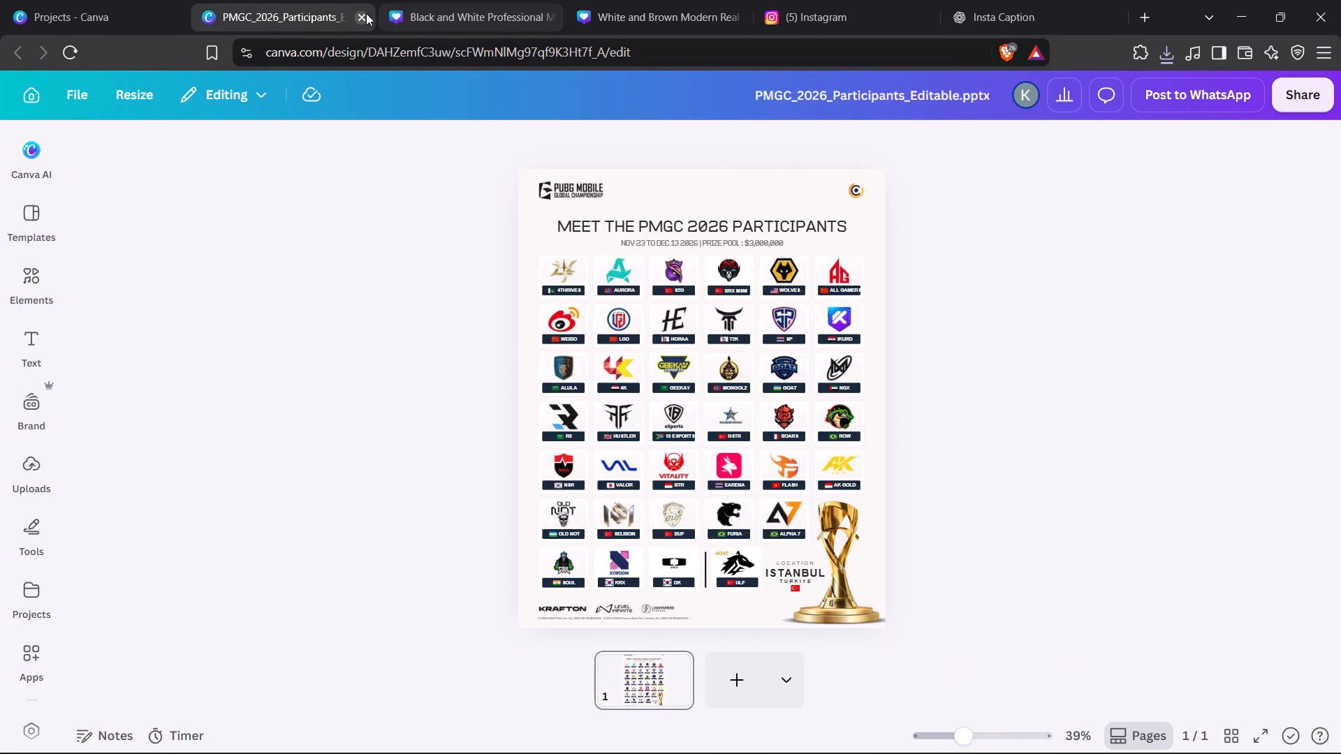
click(366, 13)
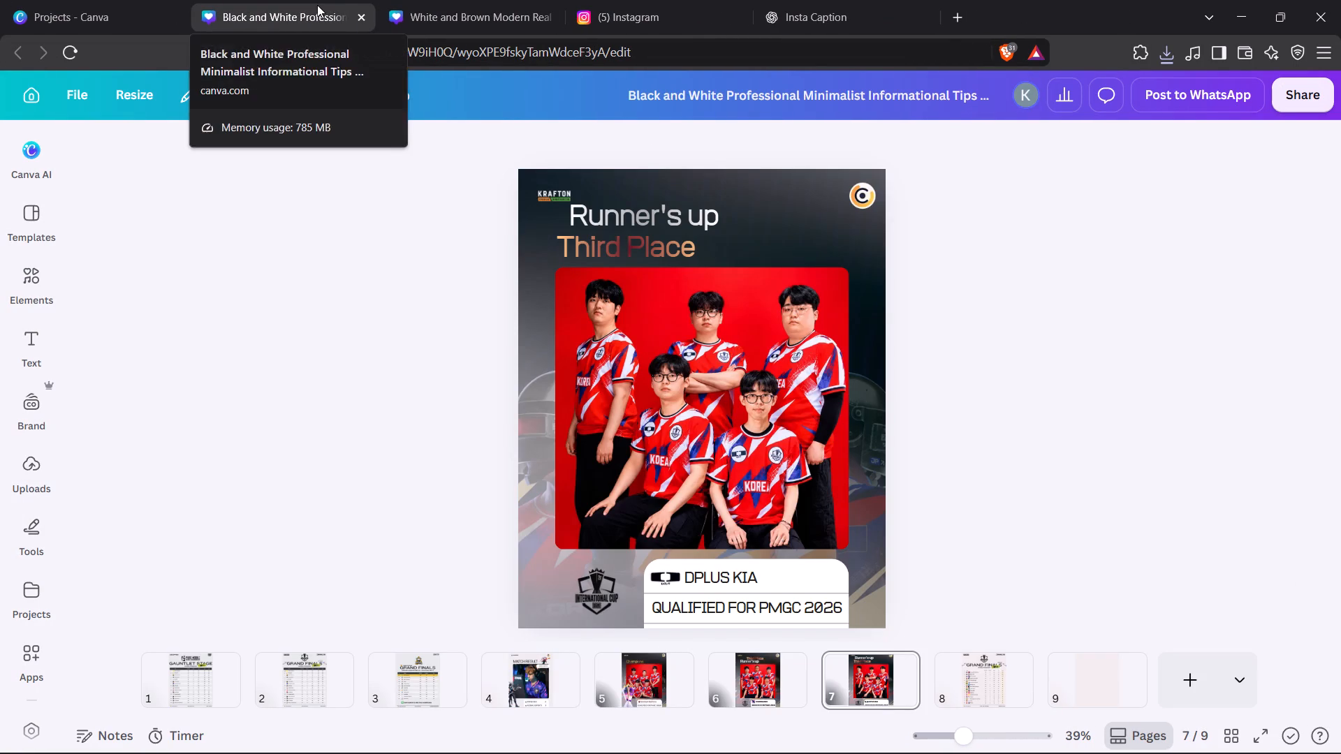
click(317, 5)
click(1171, 441)
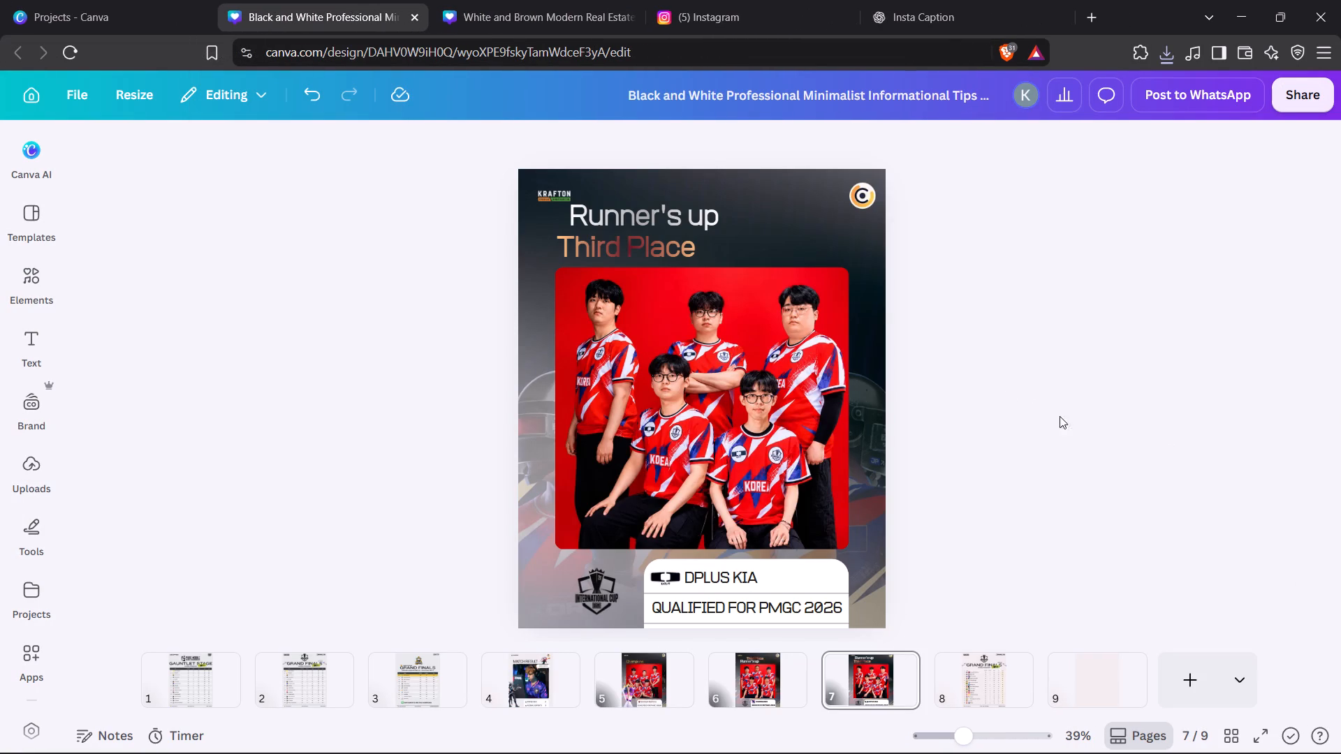
Switch to the BMIC 2026 live stream to check the match and team standings.
key(alt+Tab)
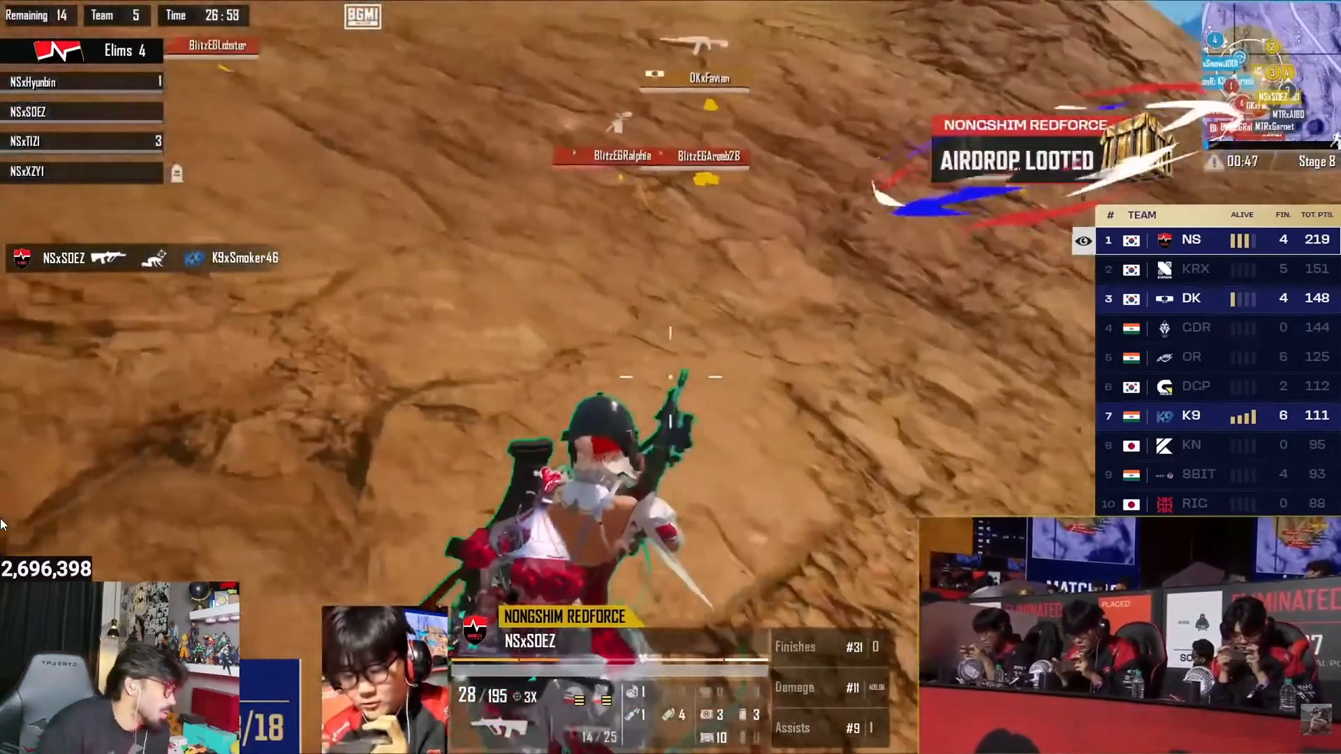
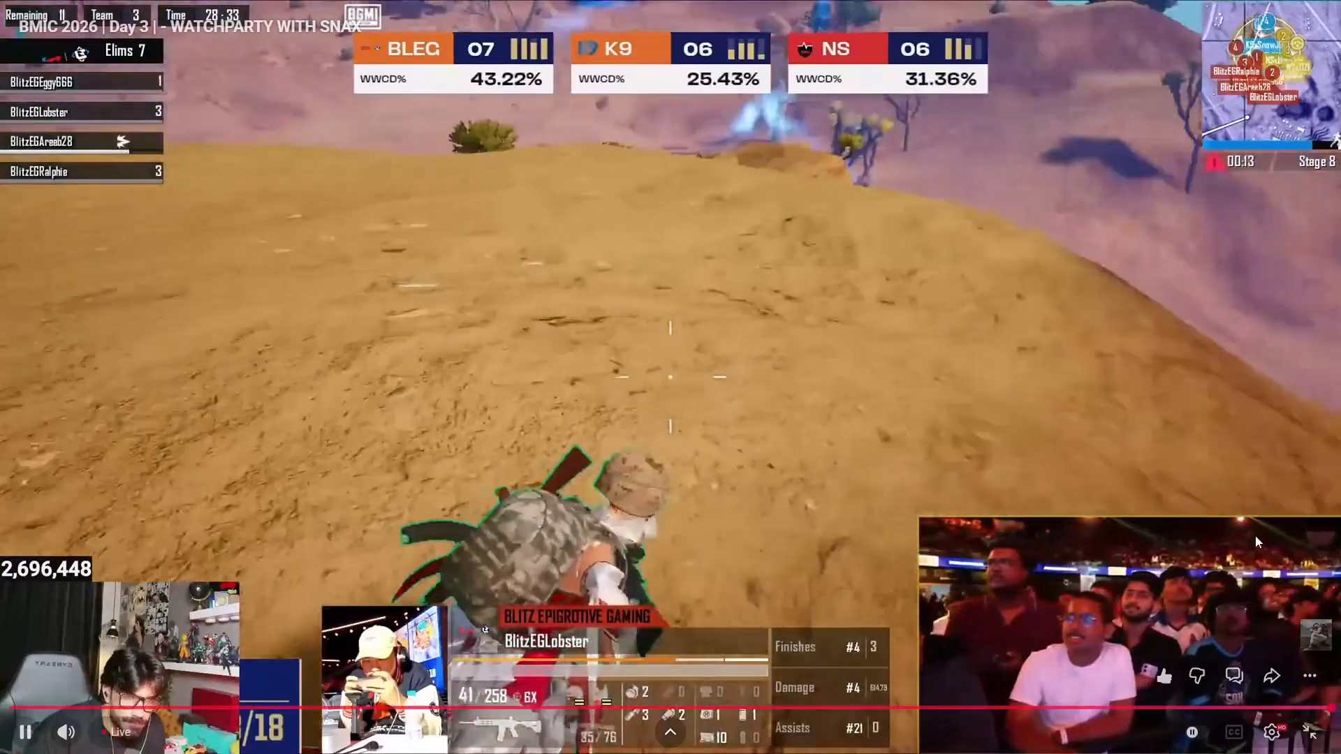
Switch back to the poster design and delete the "Runner's up" heading from DPLUS KIA's Third Place poster on page 7.
key(alt+Tab)
click(688, 222)
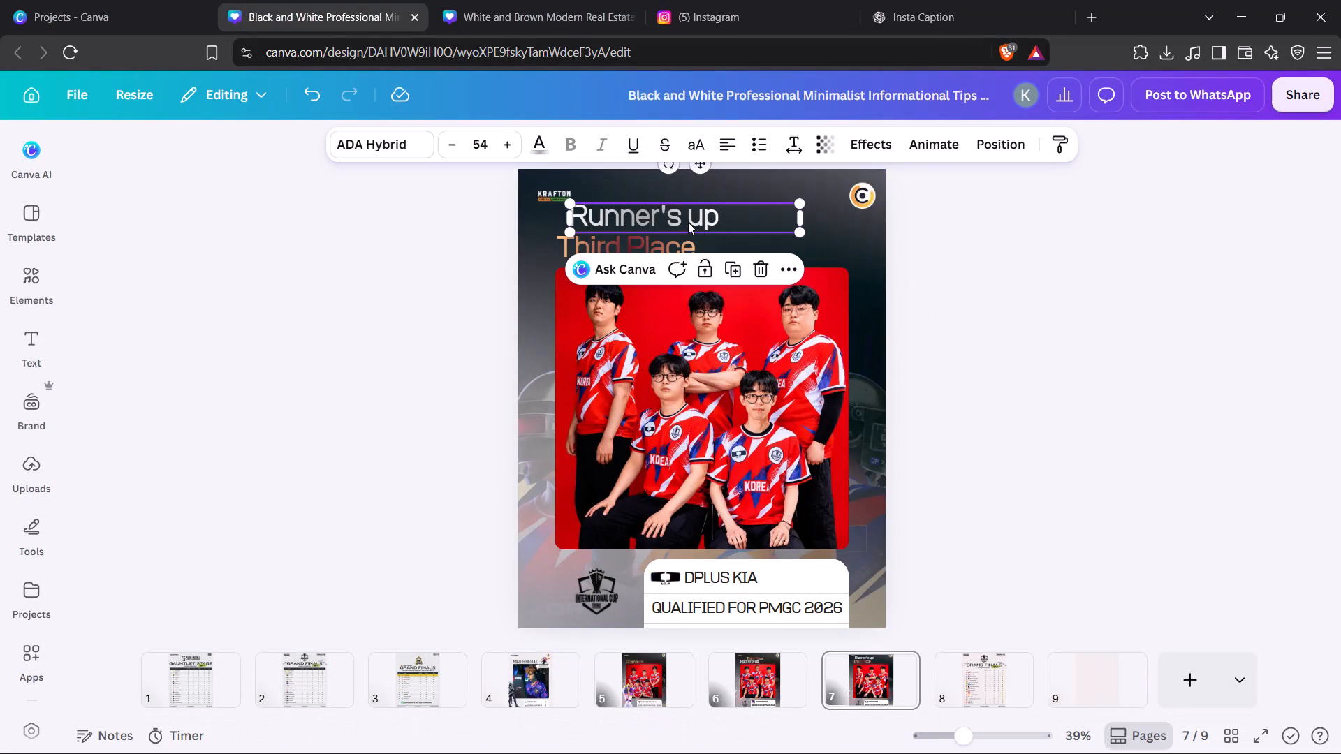
key(Print)
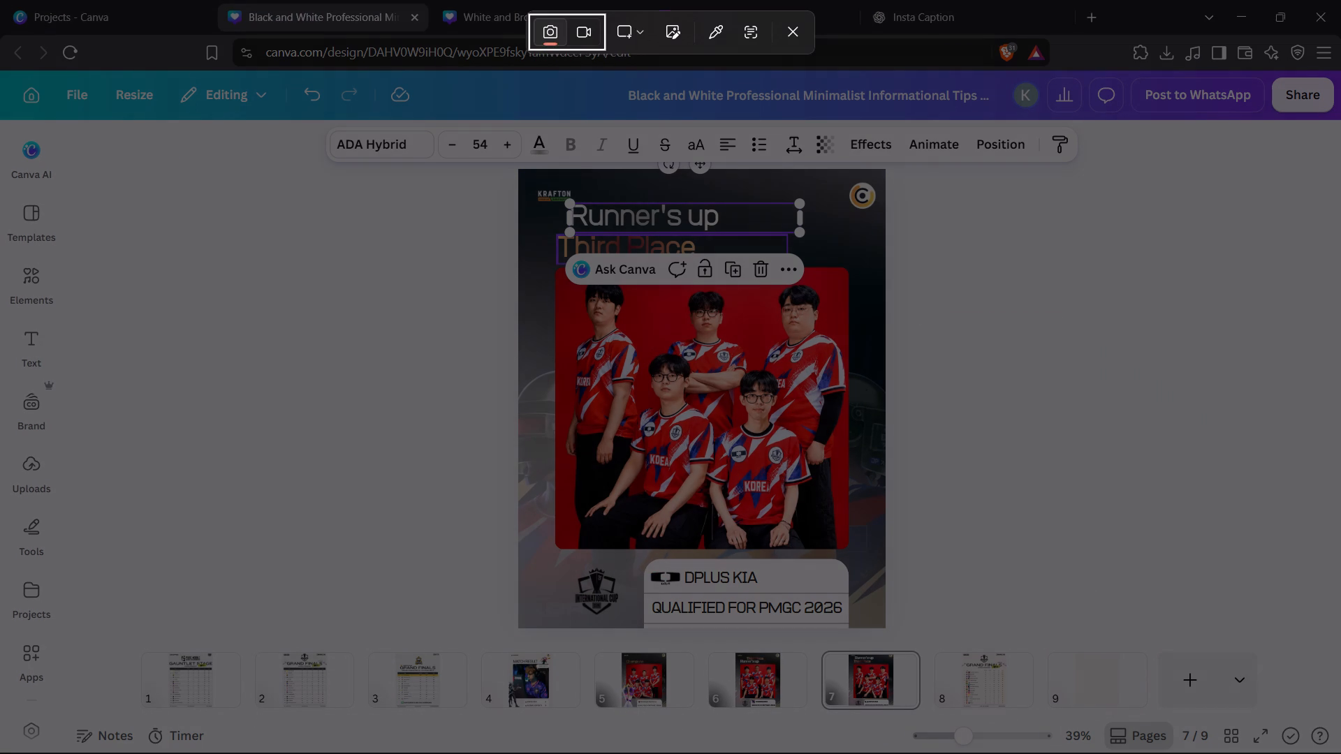
click(789, 23)
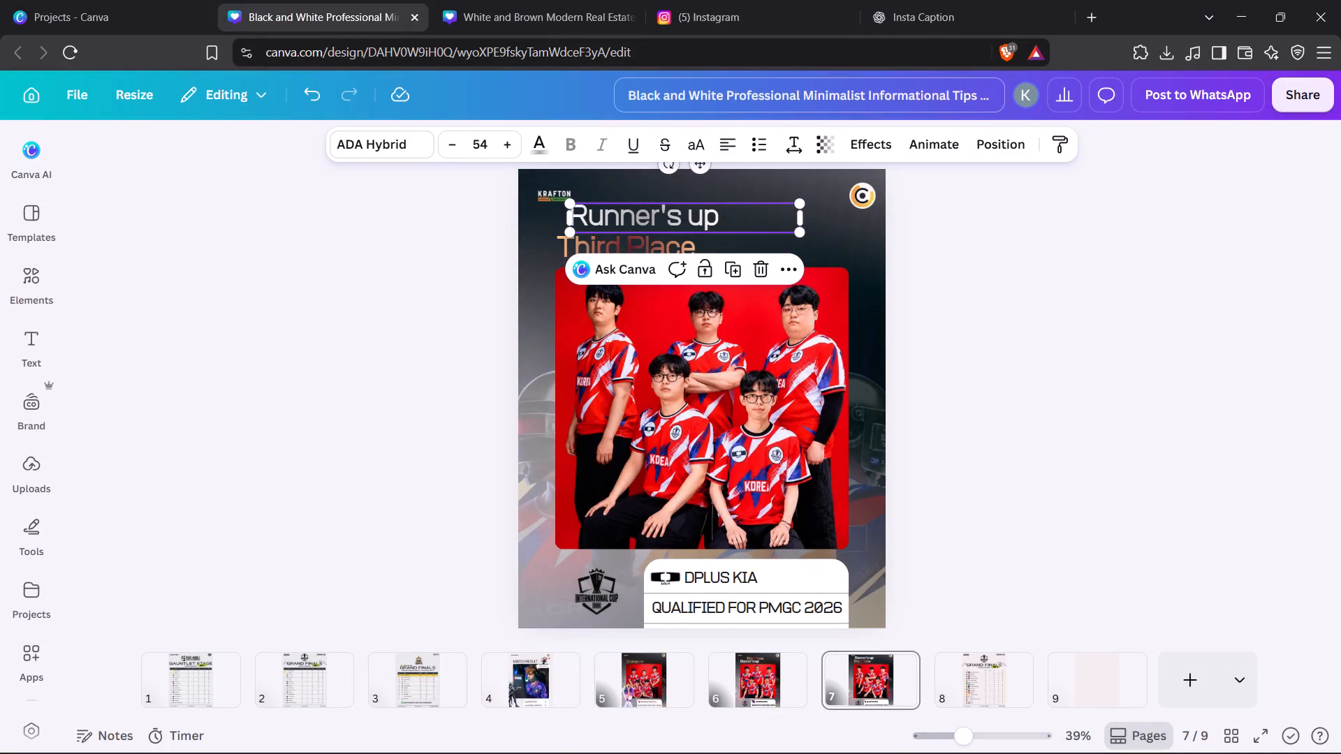
key(Delete)
Delete the "Third Place" heading from the KIWOOM DRX Runner's up poster on page 6.
key(Left)
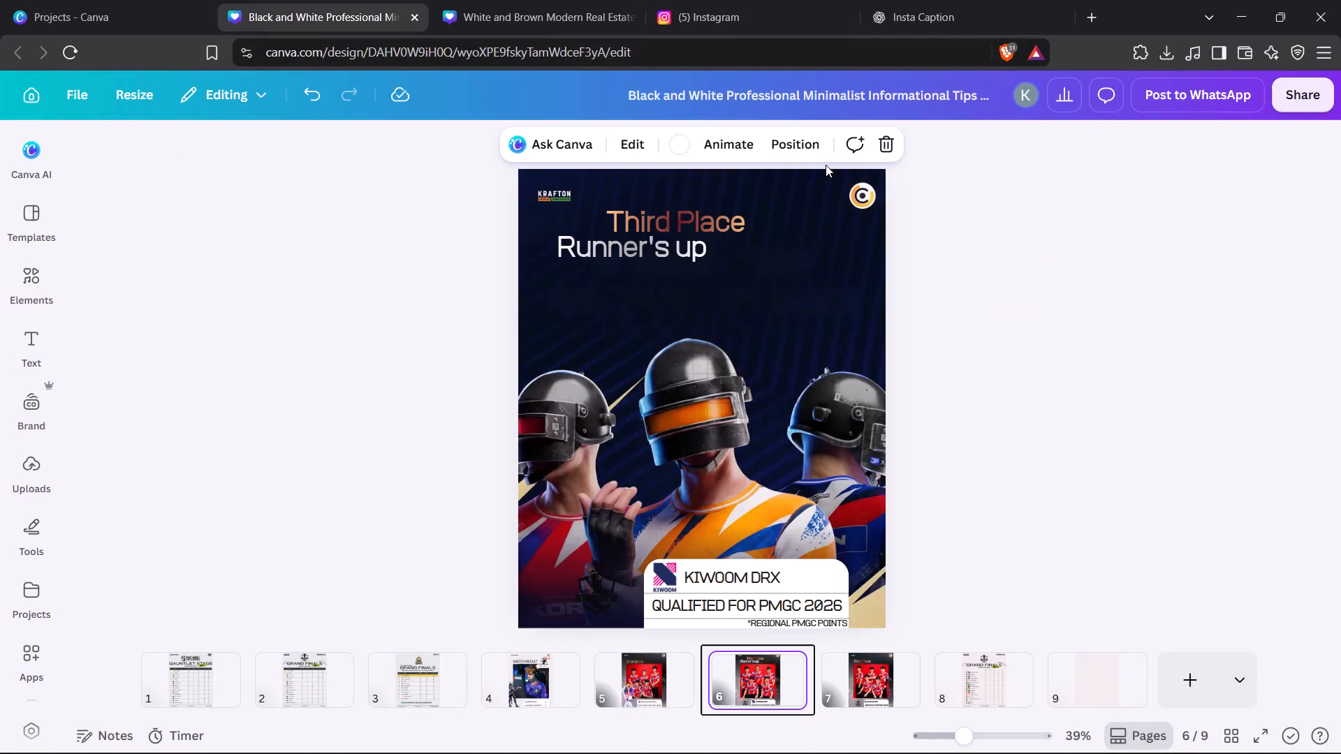
click(706, 214)
key(Delete)
click(1177, 214)
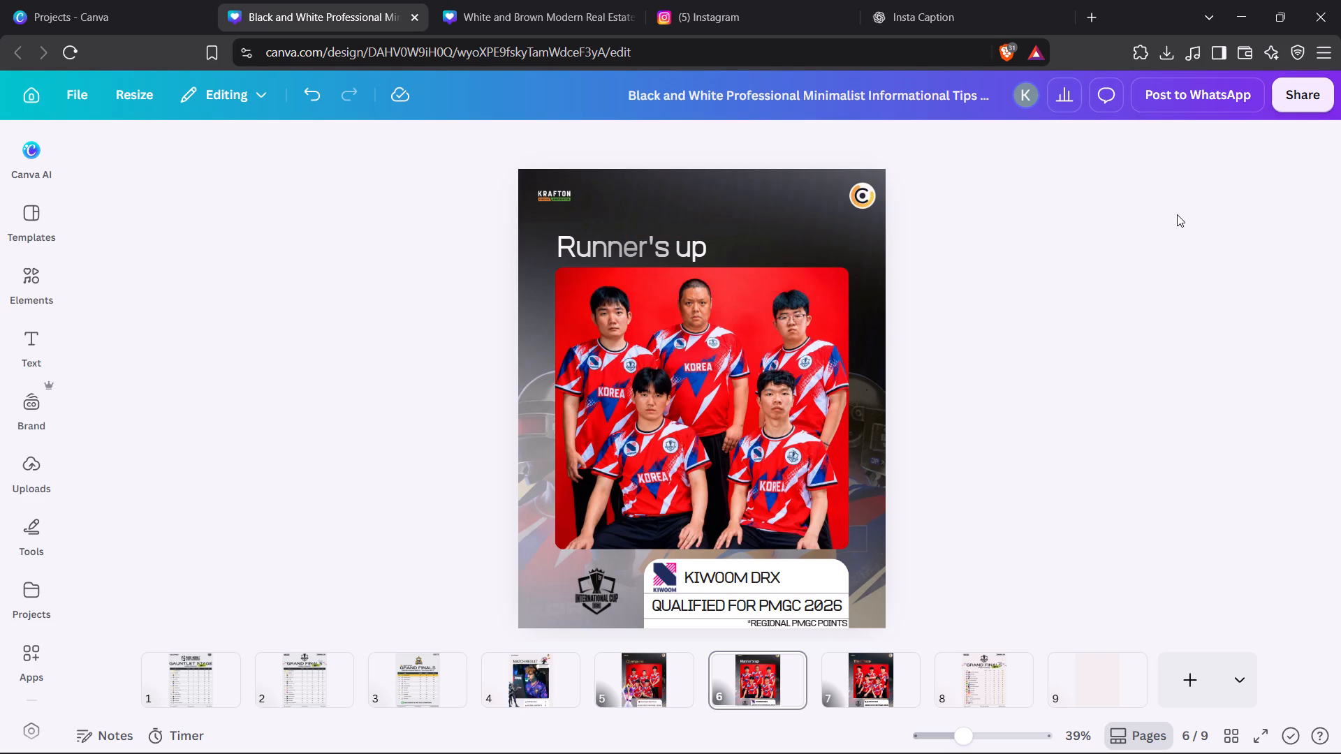
Download only page 6, the KIWOOM DRX Runner's up poster, as a high-quality PNG.
click(1295, 99)
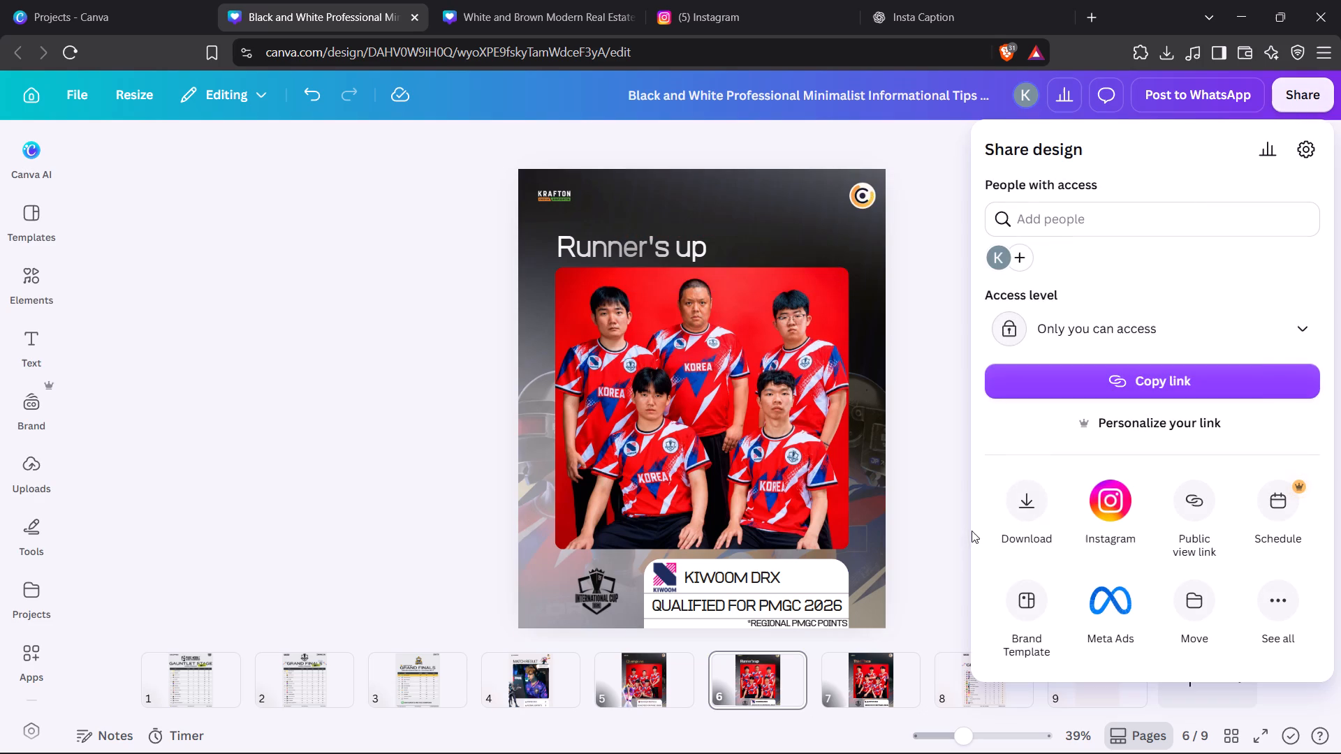
click(1020, 508)
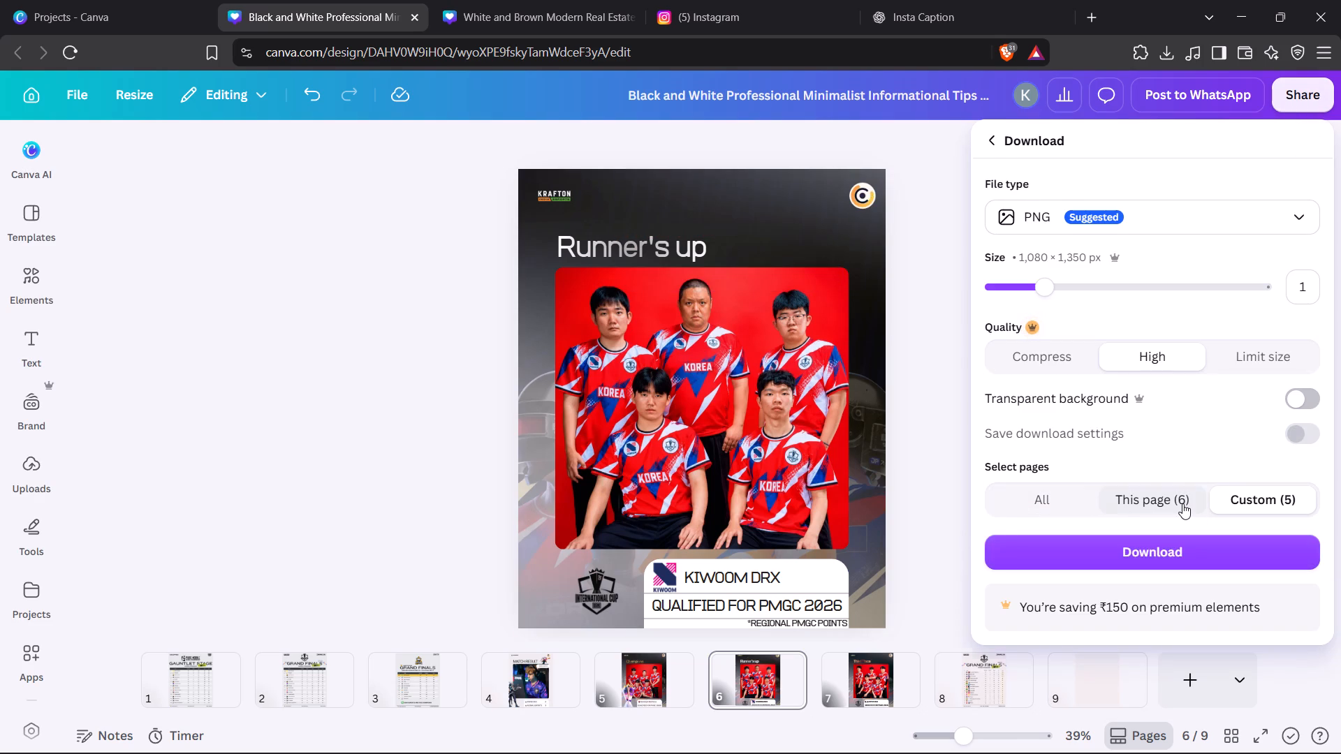
click(1182, 503)
click(1180, 556)
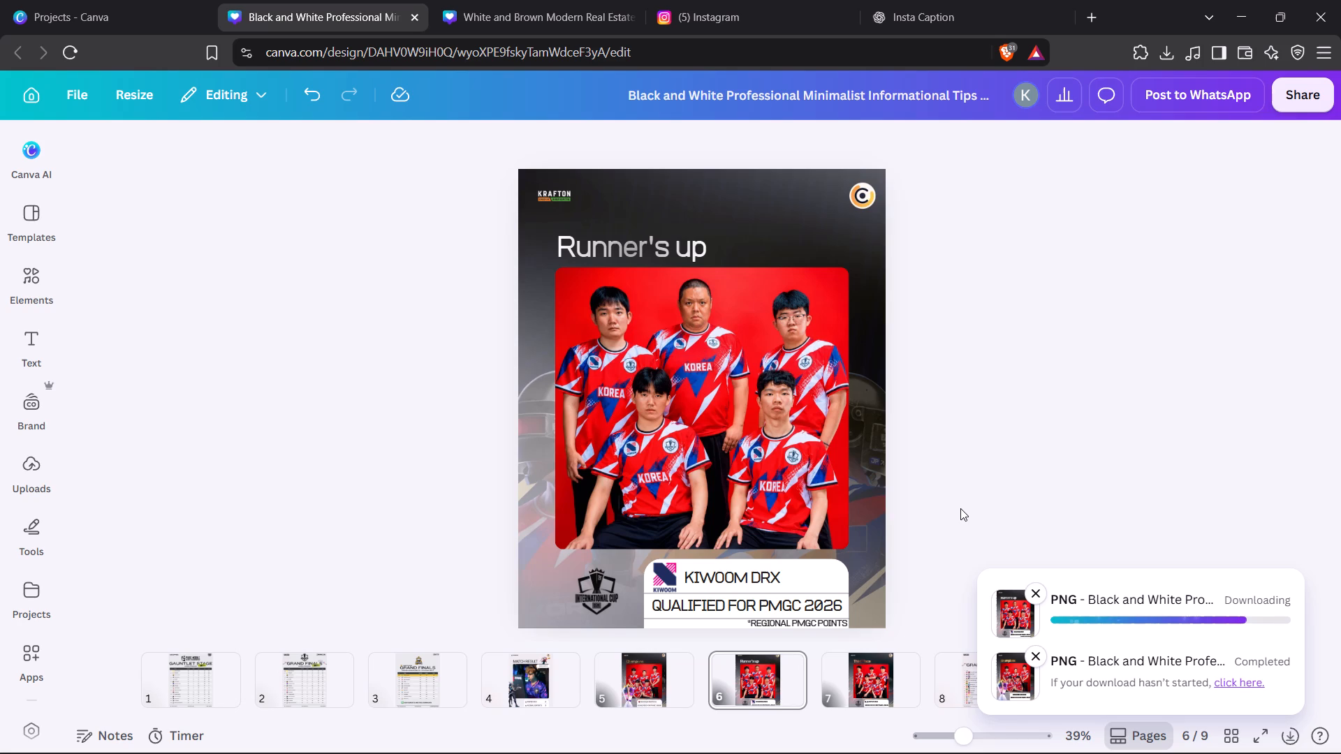
Save the exported page 6 Runner's up poster PNG in the Downloads folder.
click(864, 686)
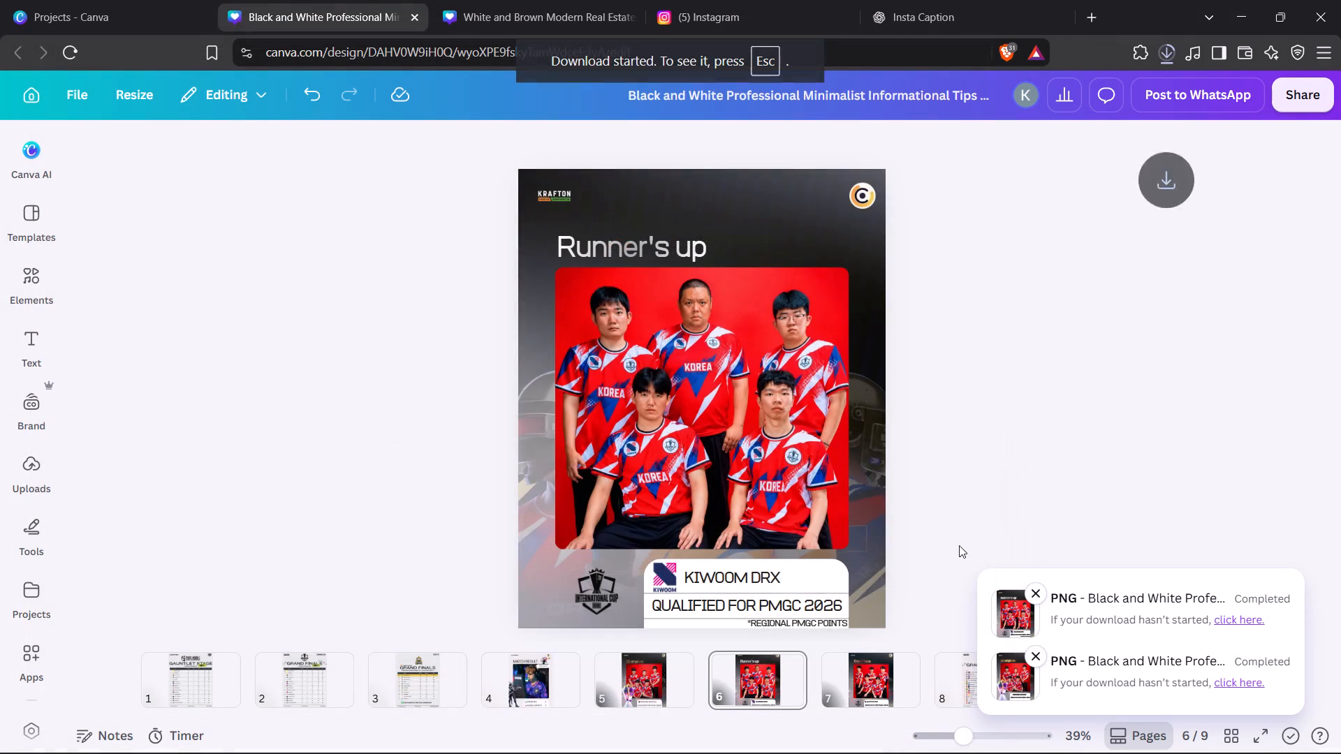
Download only page 7, the DPLUS KIA Third Place poster, as a high-quality PNG into the Downloads folder.
key(Right)
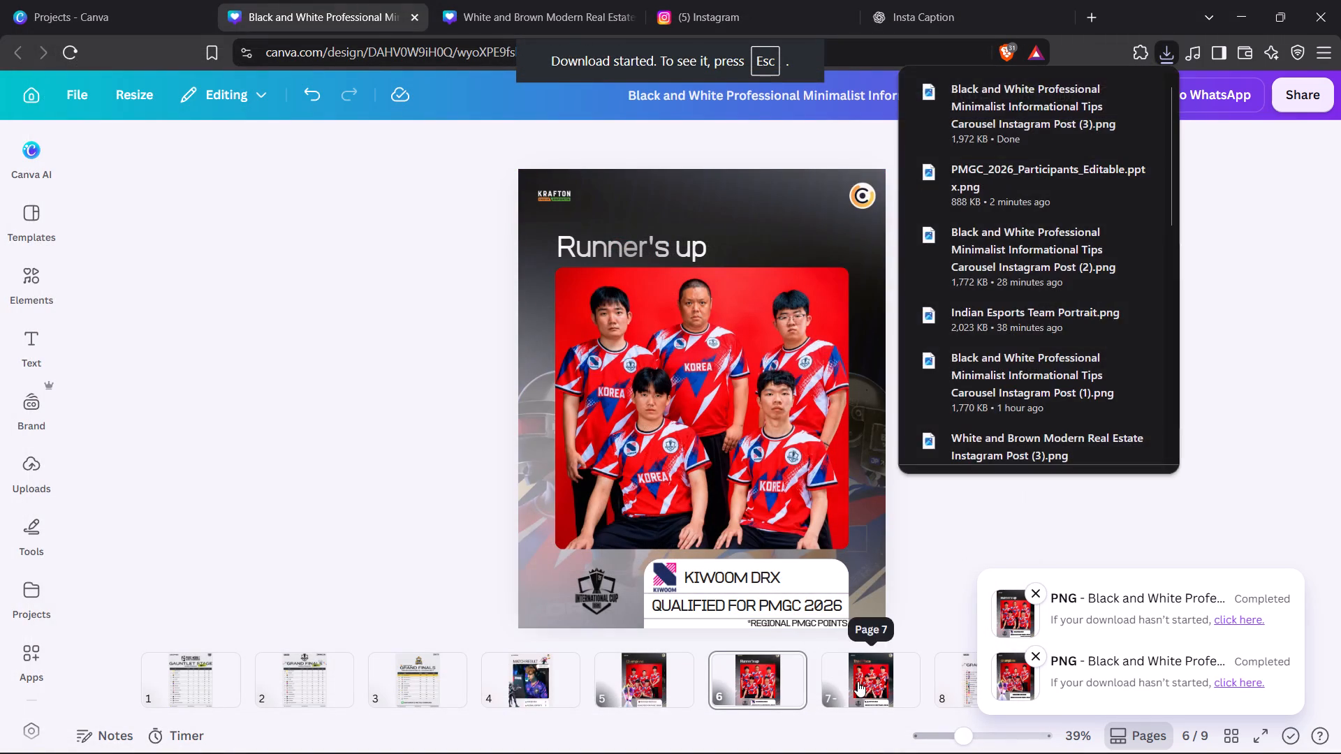
click(860, 681)
click(809, 198)
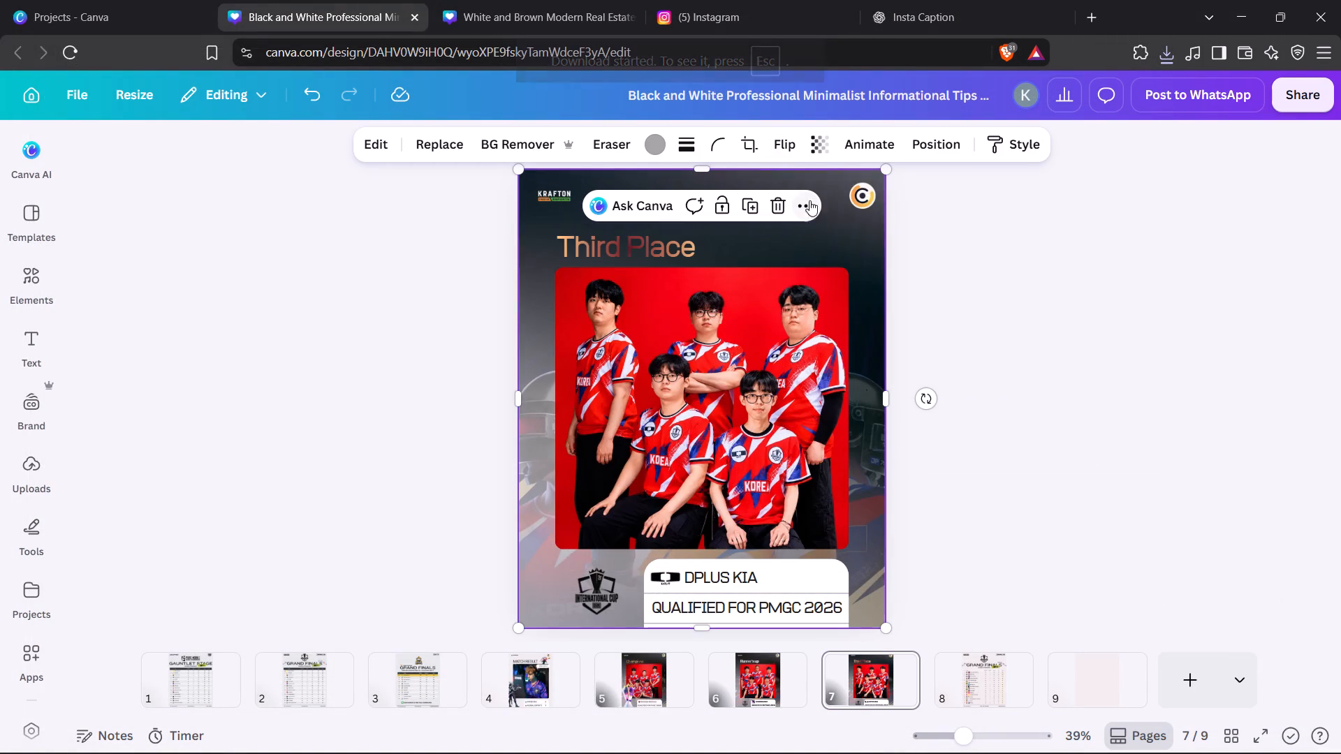
click(976, 441)
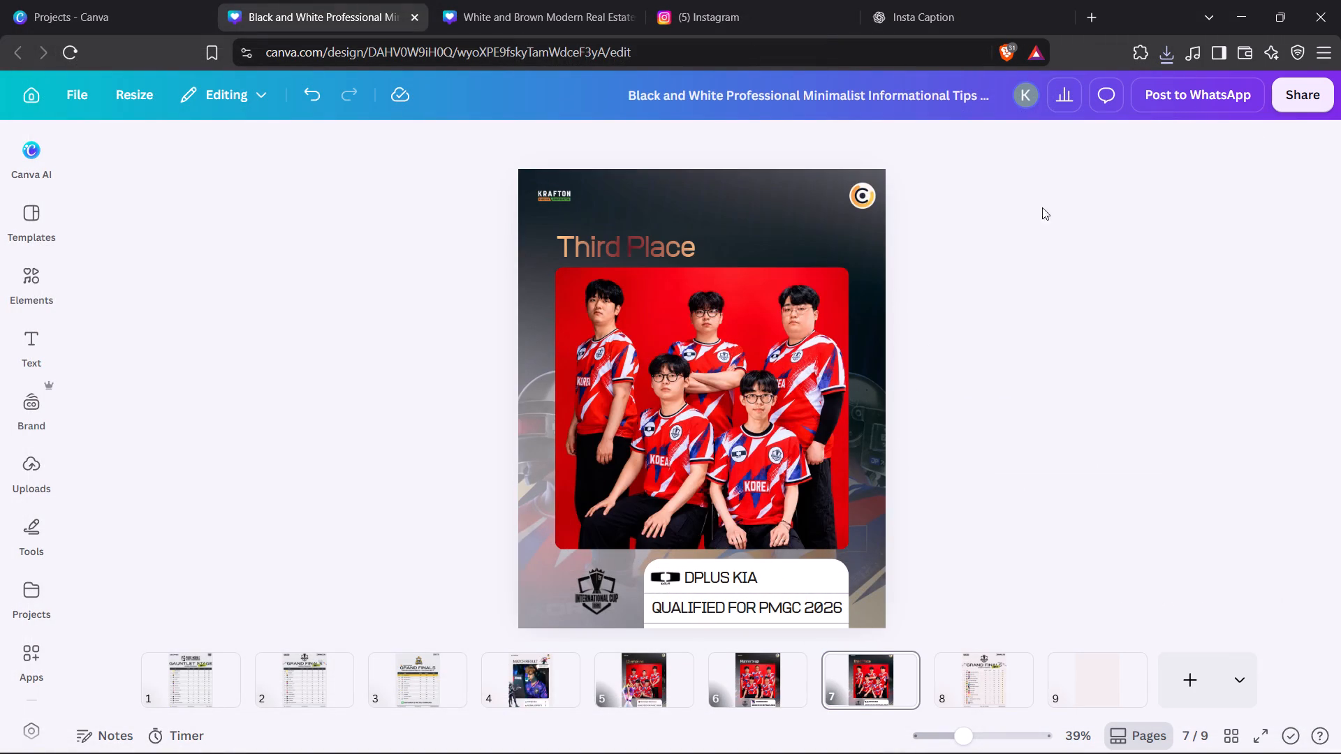
click(1310, 80)
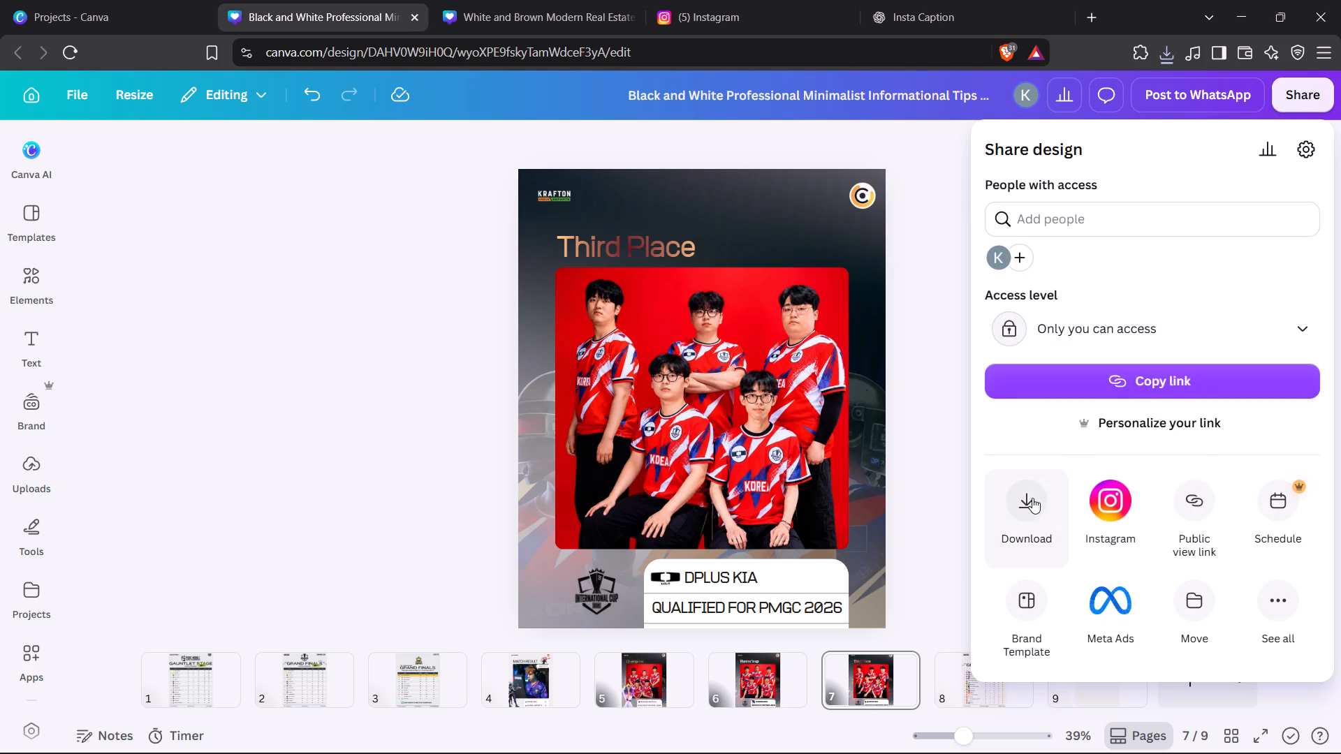
click(1032, 500)
click(1148, 501)
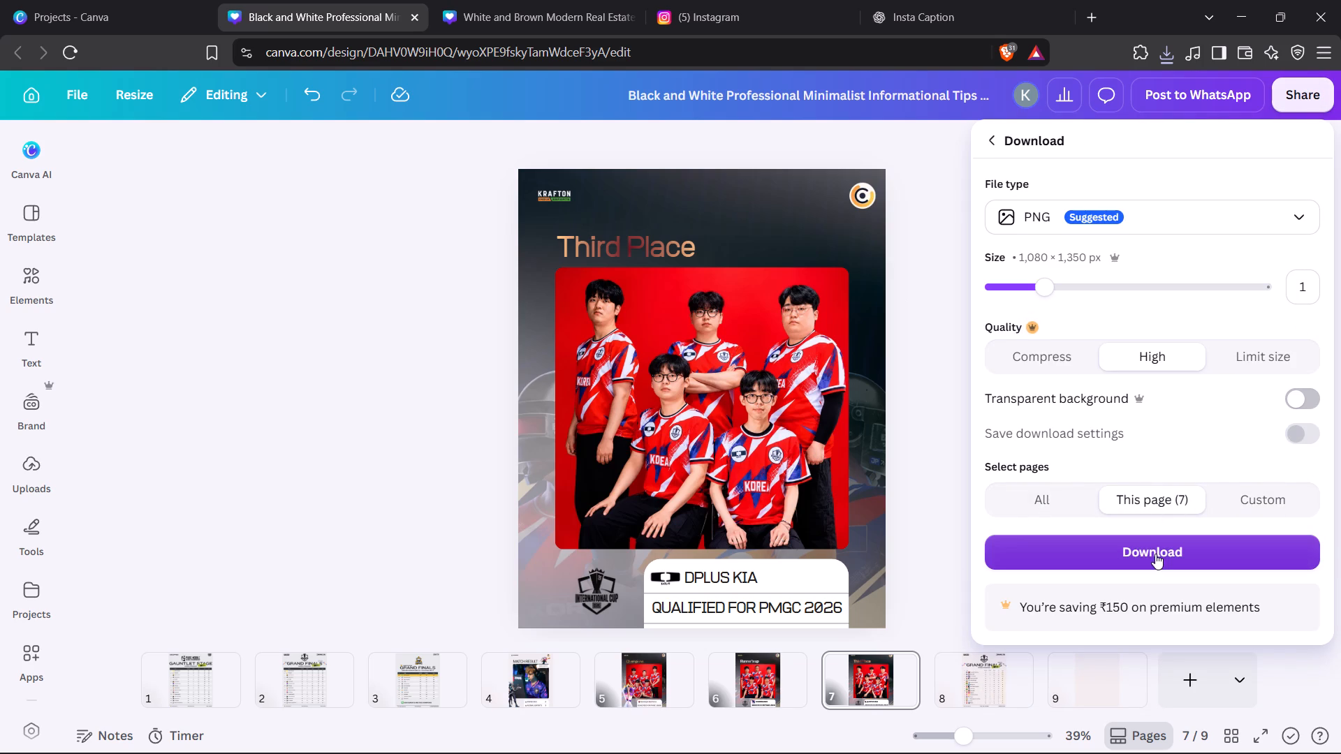
click(1155, 553)
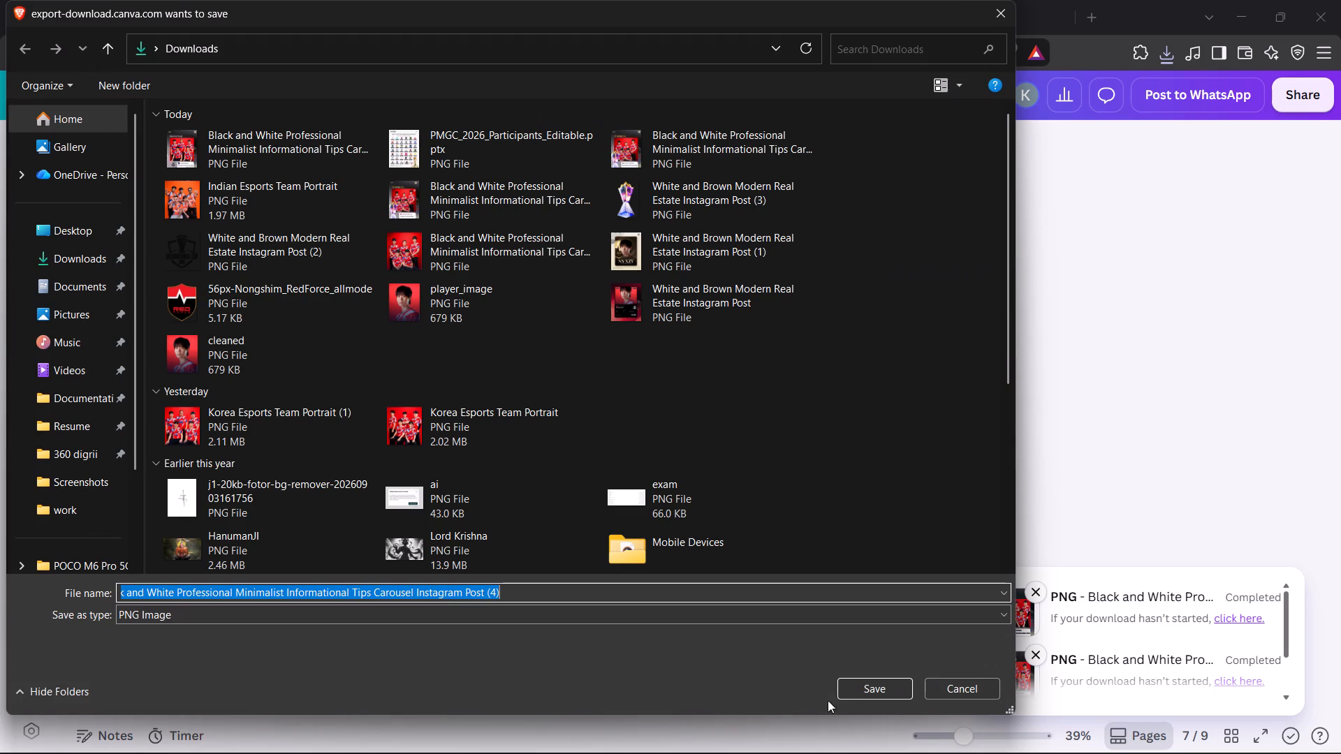
click(861, 686)
click(1217, 189)
Switch to Instagram, refresh the feed and start a new post with the downloaded KIWOOM DRX Runner's up poster, PNG file (3).
click(797, 13)
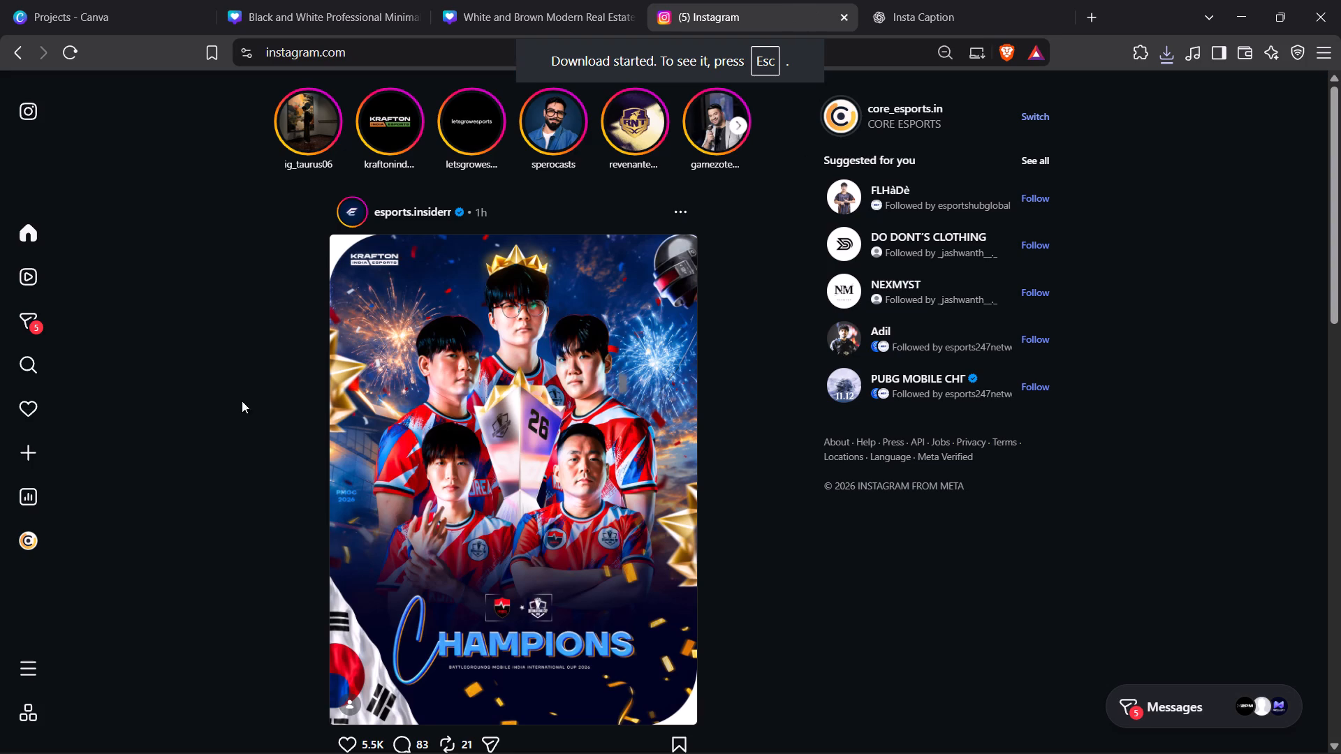
key(ctrl+r)
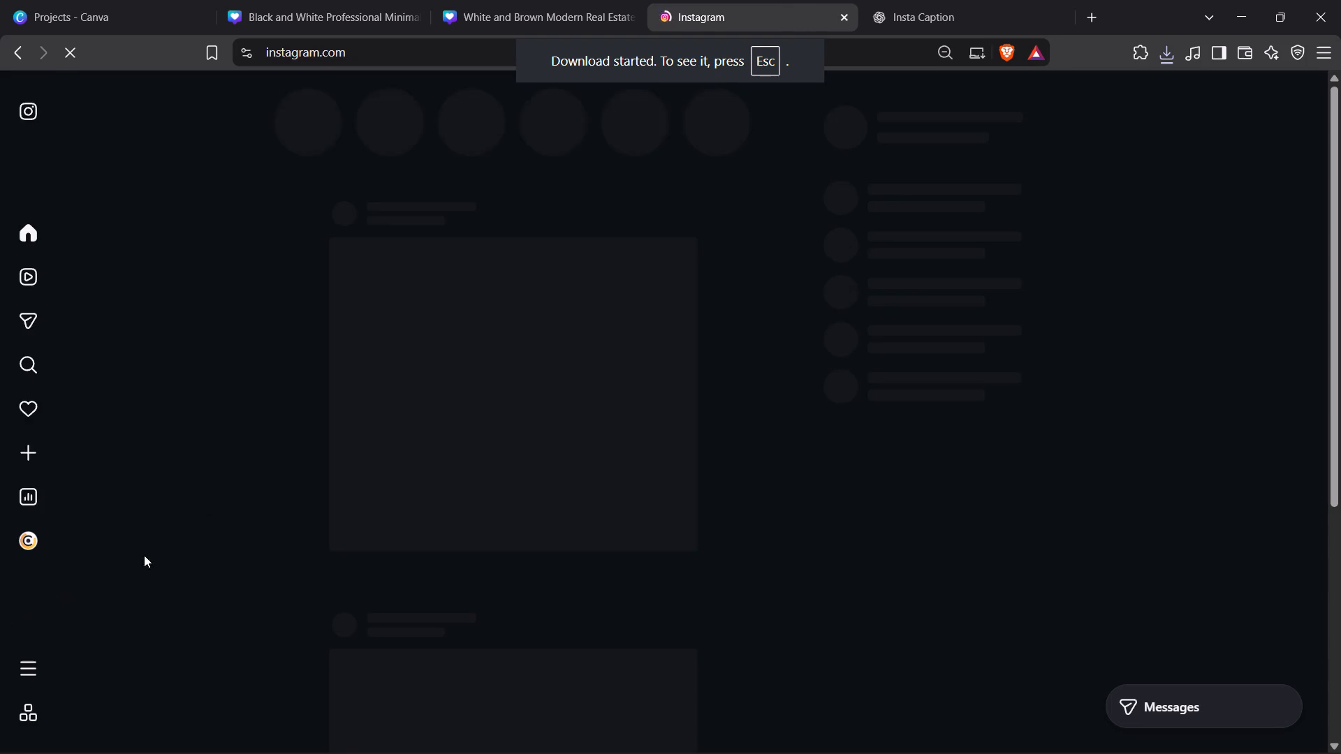
click(35, 446)
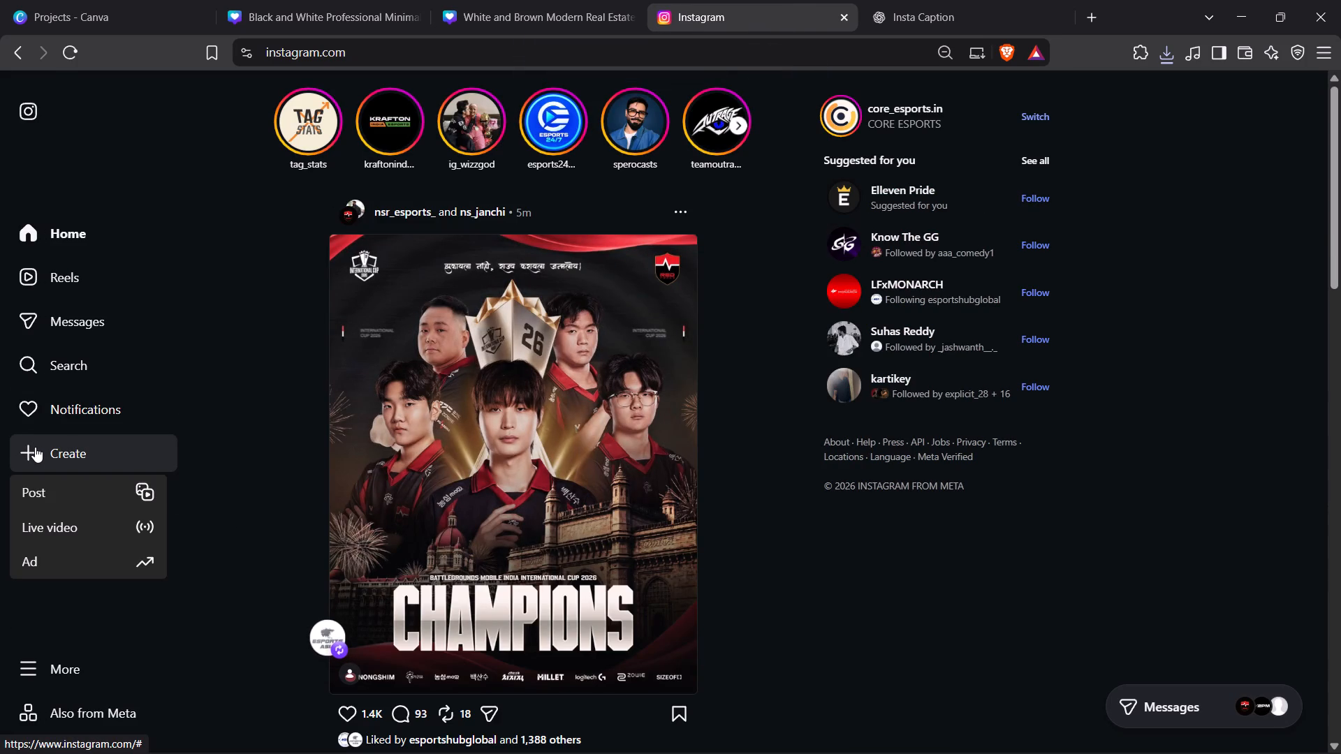
click(69, 487)
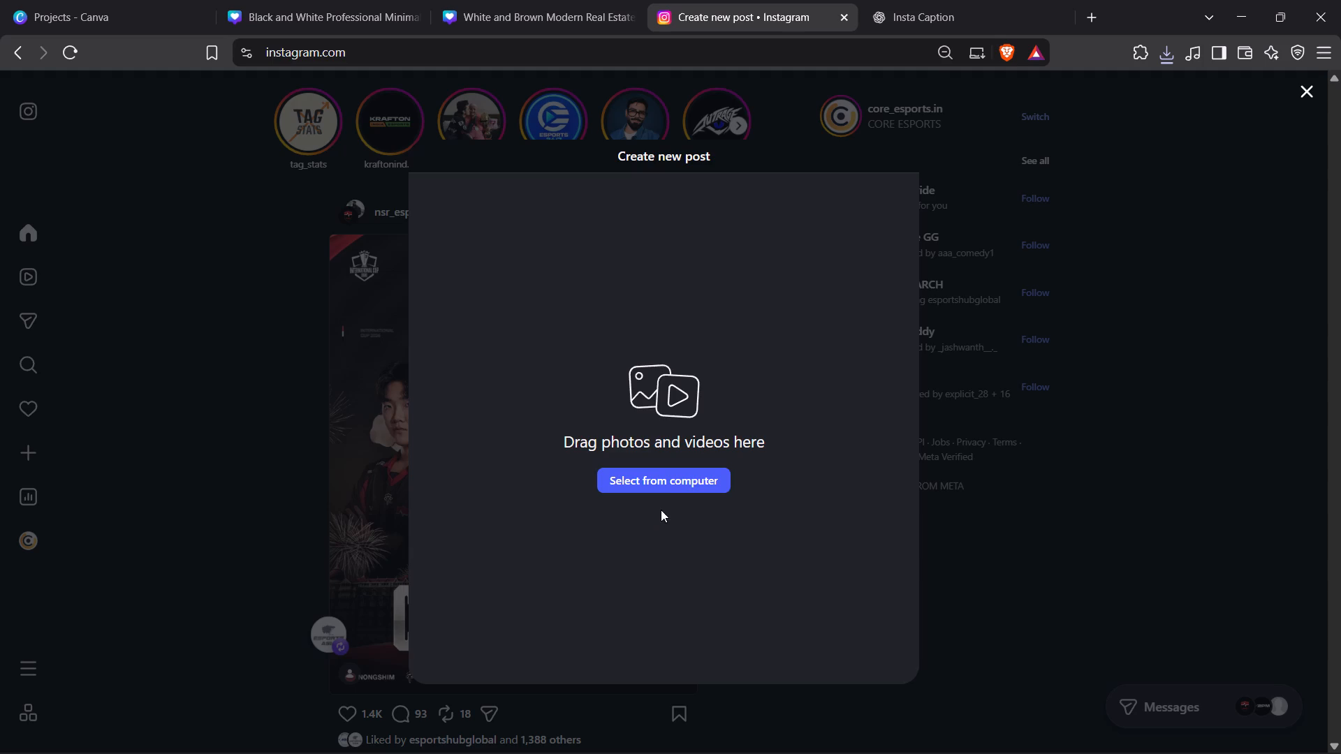
click(664, 488)
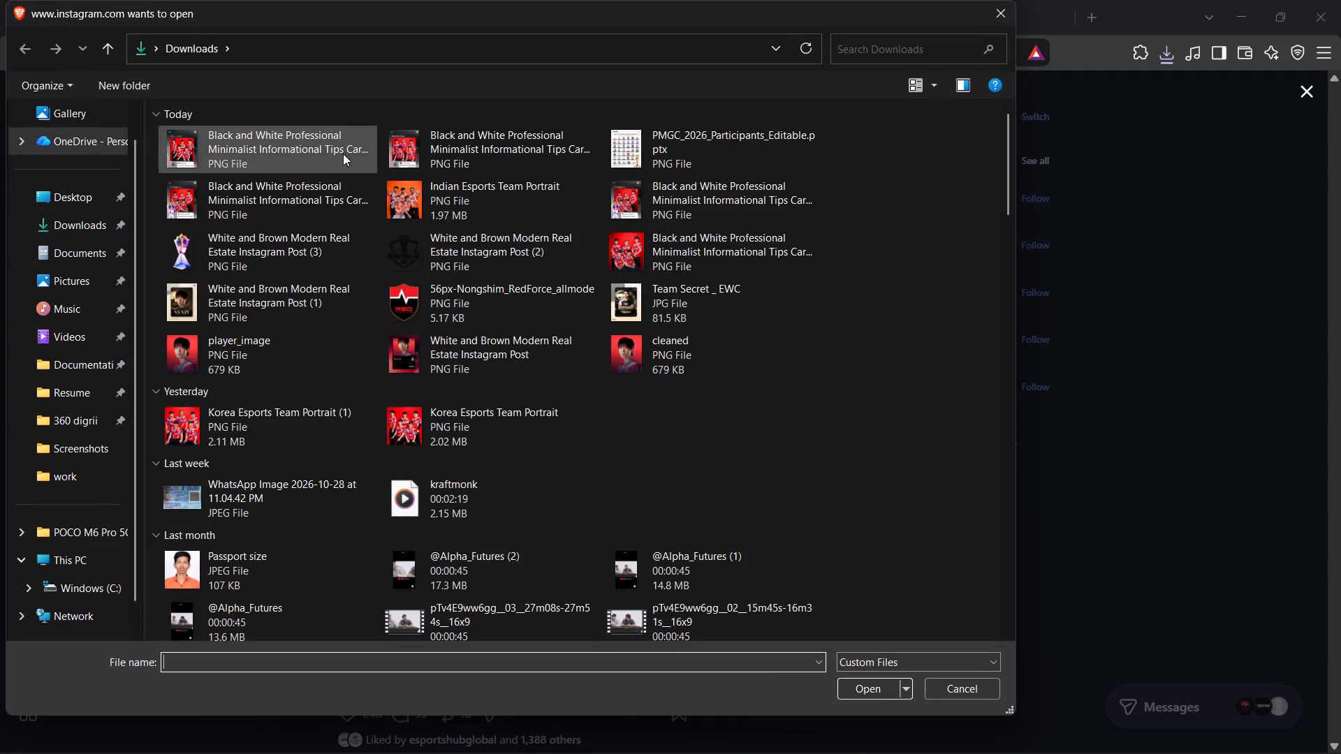
click(436, 145)
key(Return)
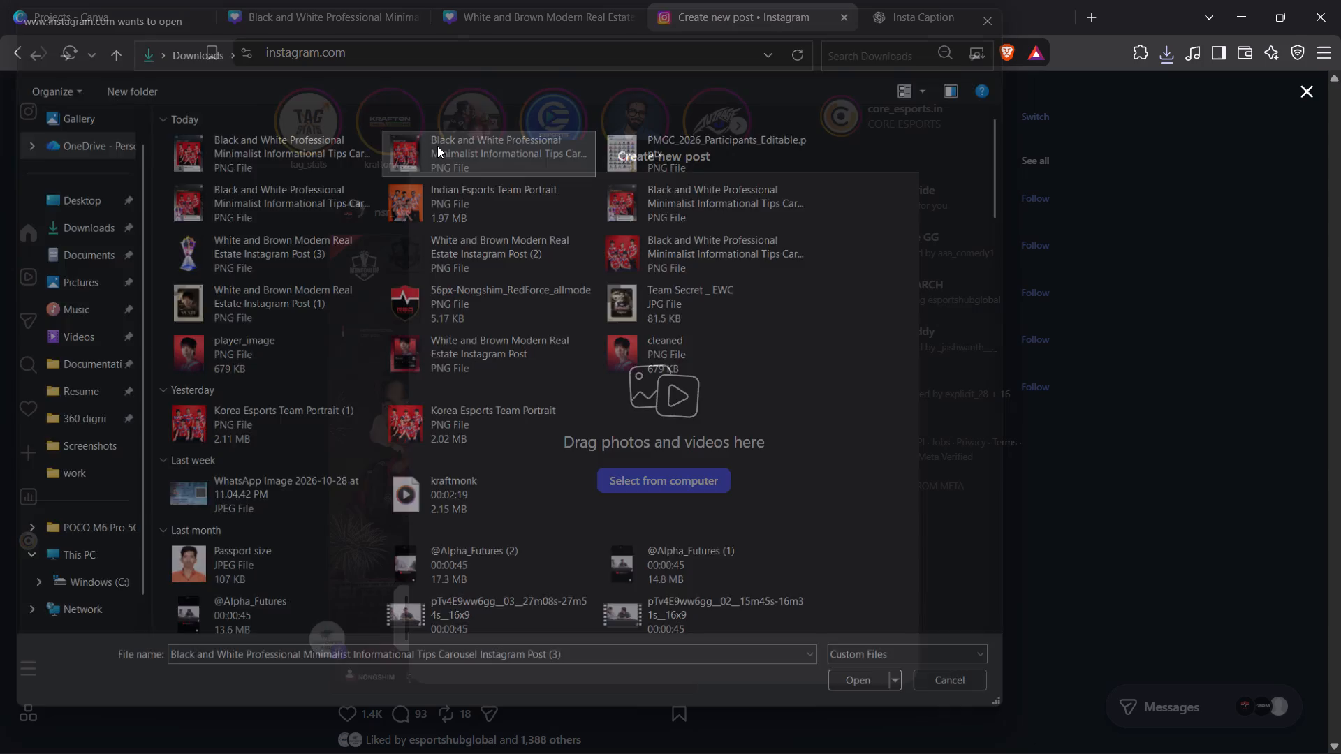
Set the poster's crop to Original and advance past the crop and edit stages to the post's caption details.
click(433, 662)
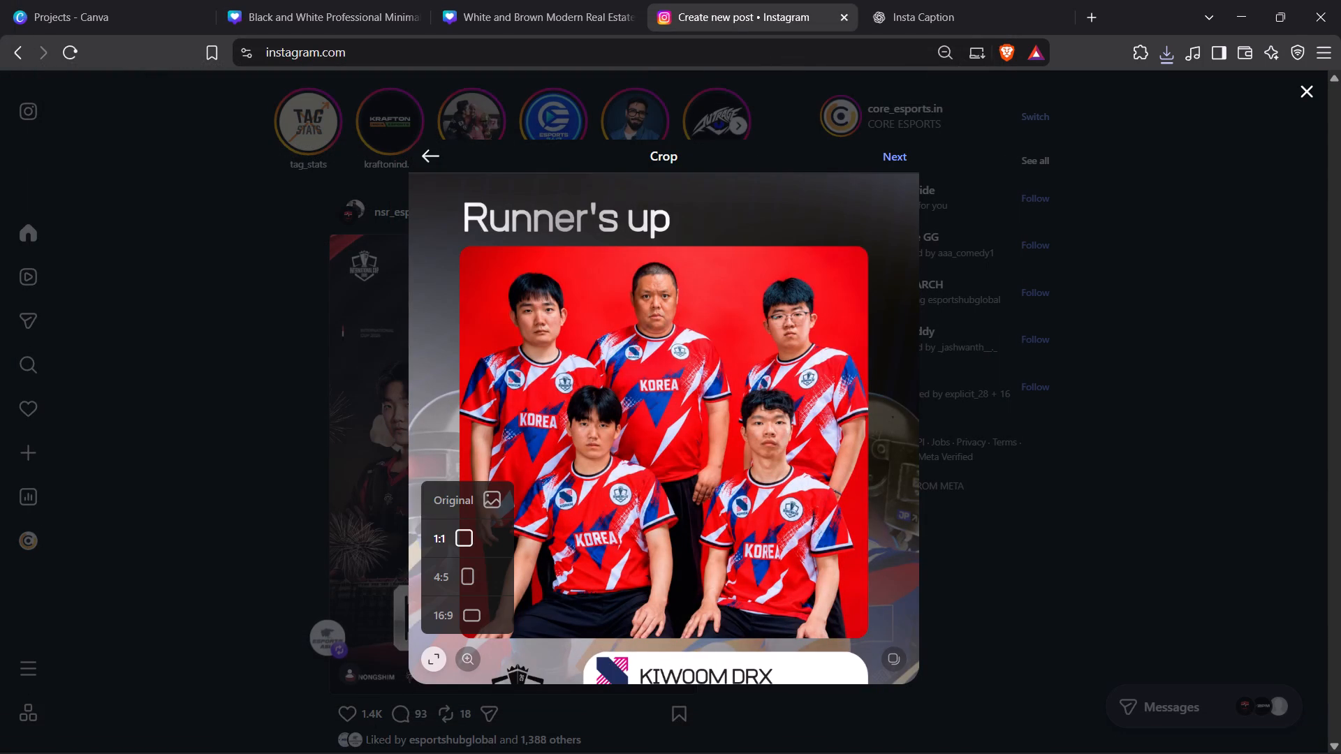
click(457, 501)
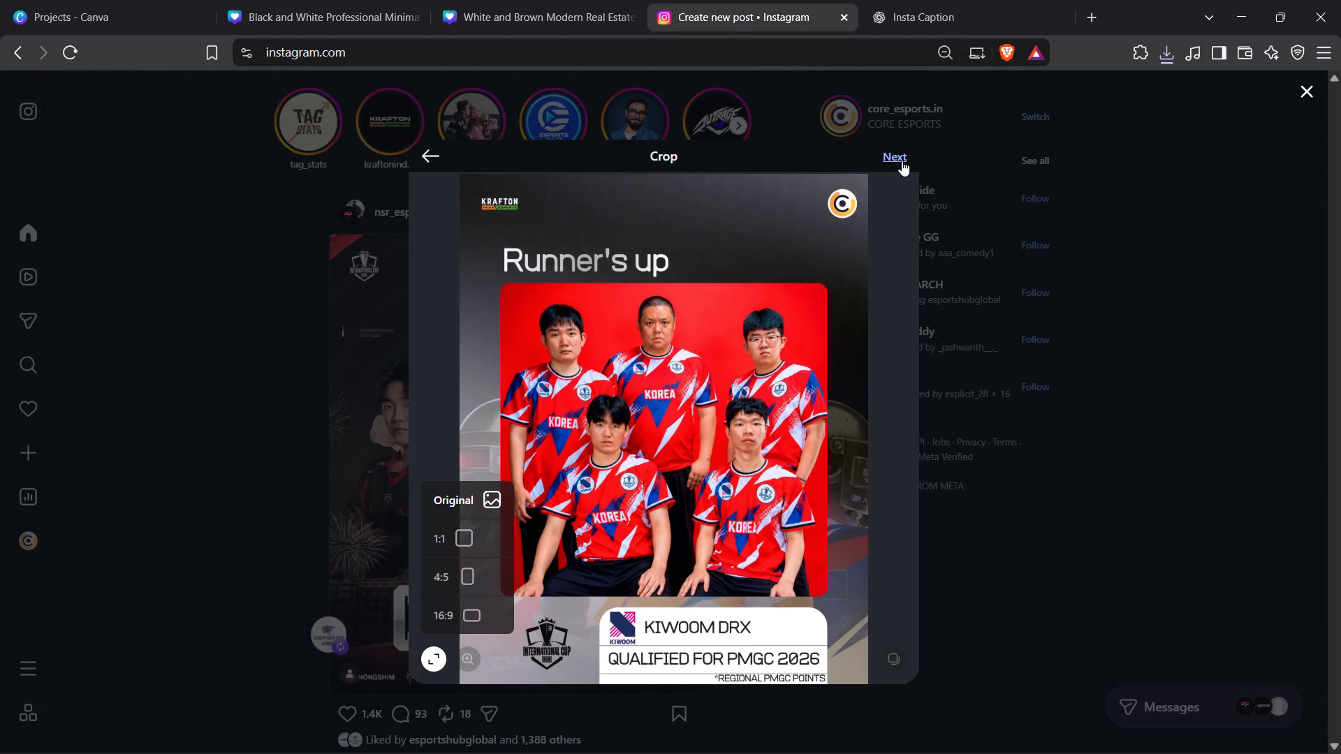
click(902, 161)
click(1023, 152)
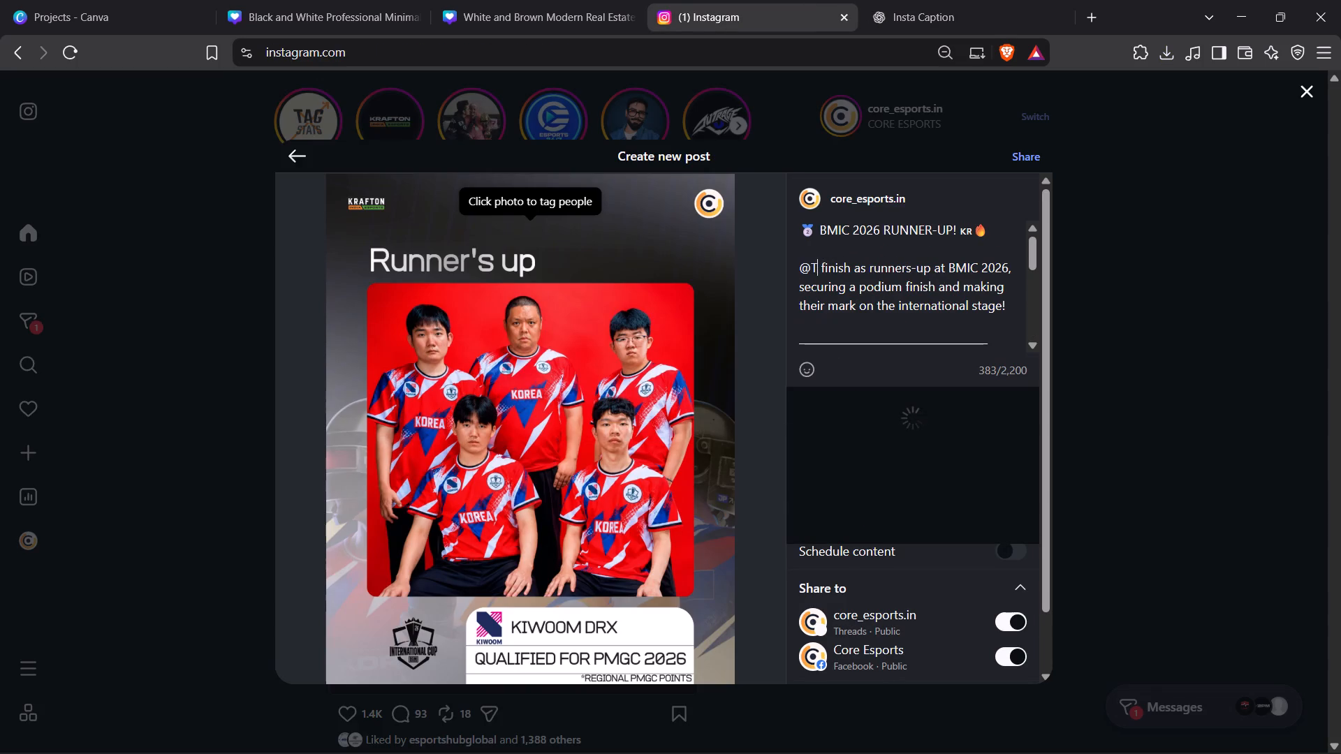
key(BackSpace)
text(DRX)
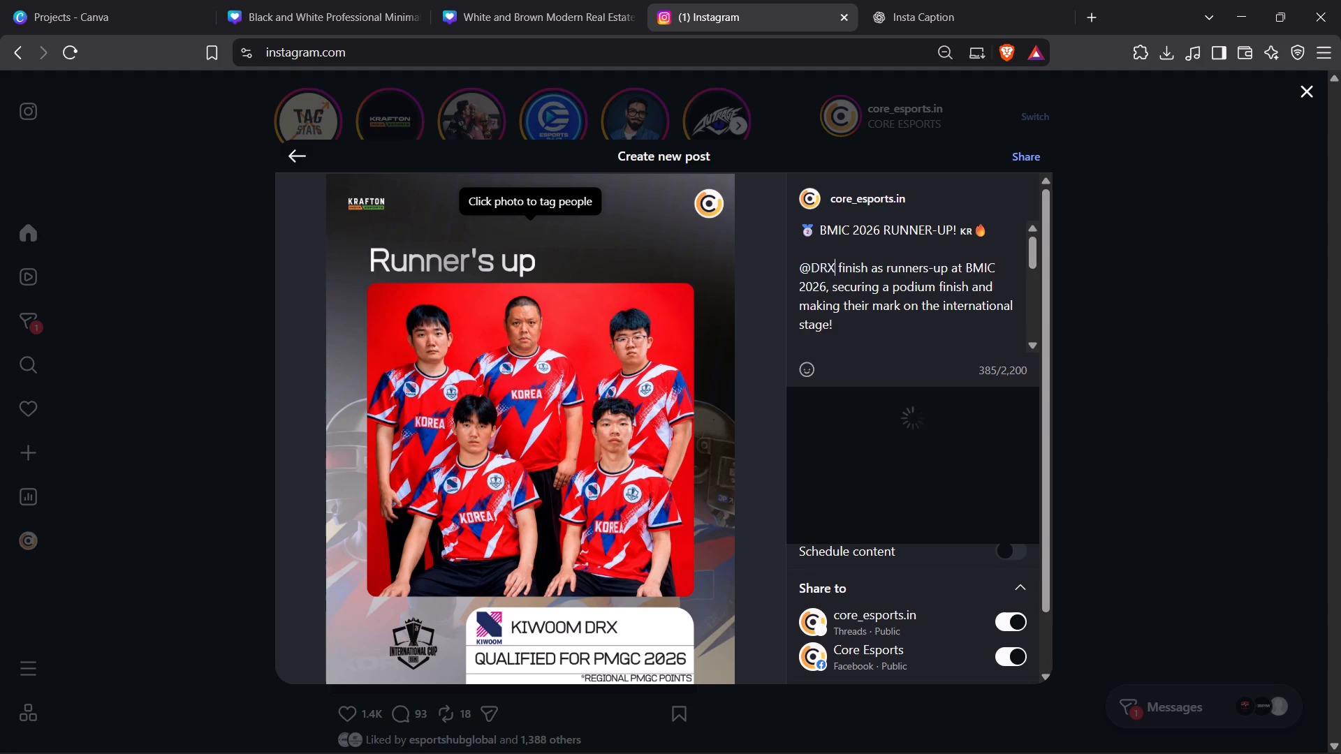
click(925, 406)
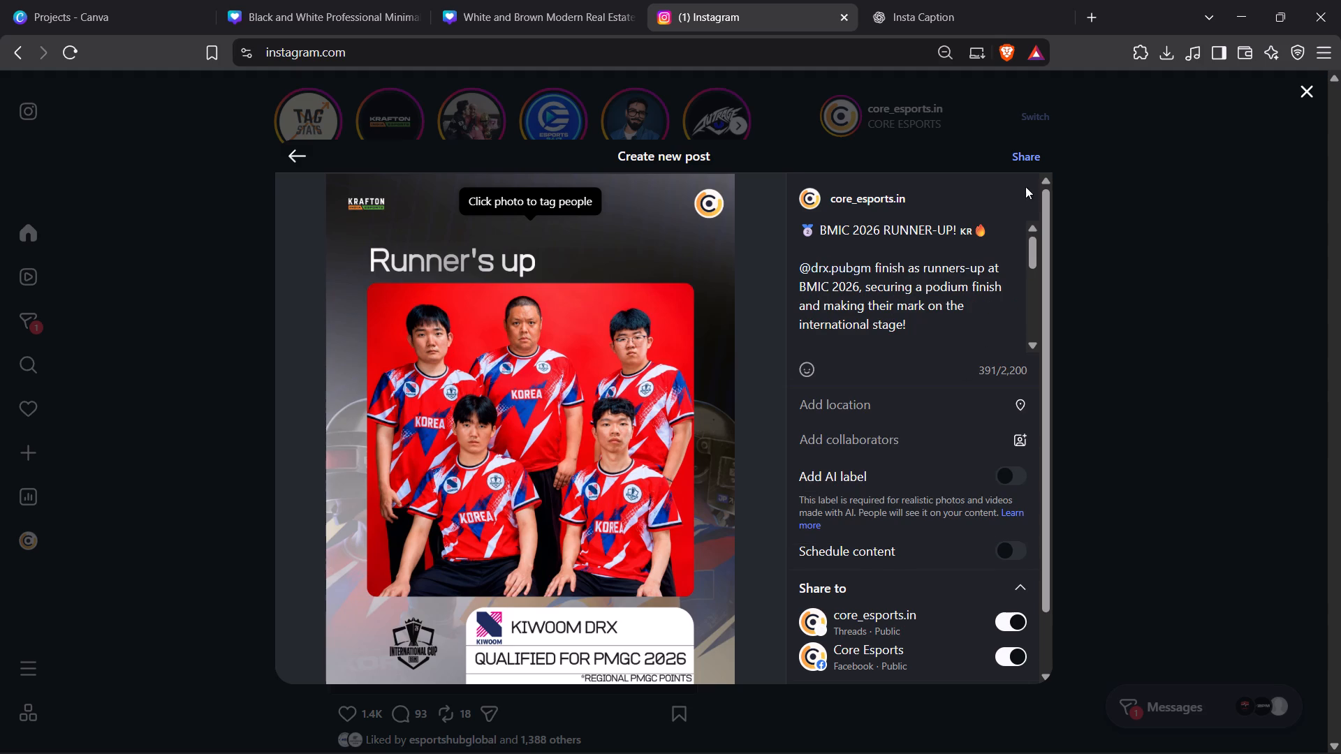
Share the KIWOOM DRX Runner's up post and close the sharing dialog once the upload completes.
click(1032, 156)
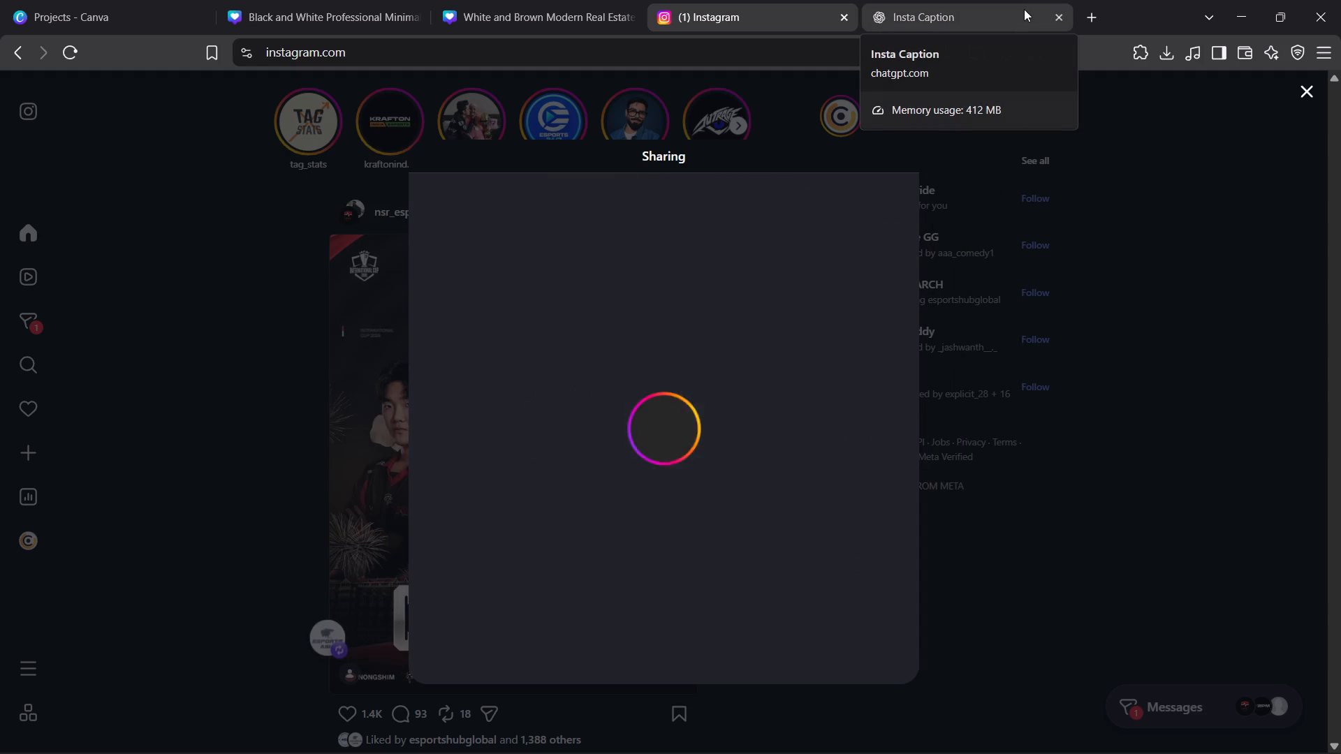
key(alt+Tab)
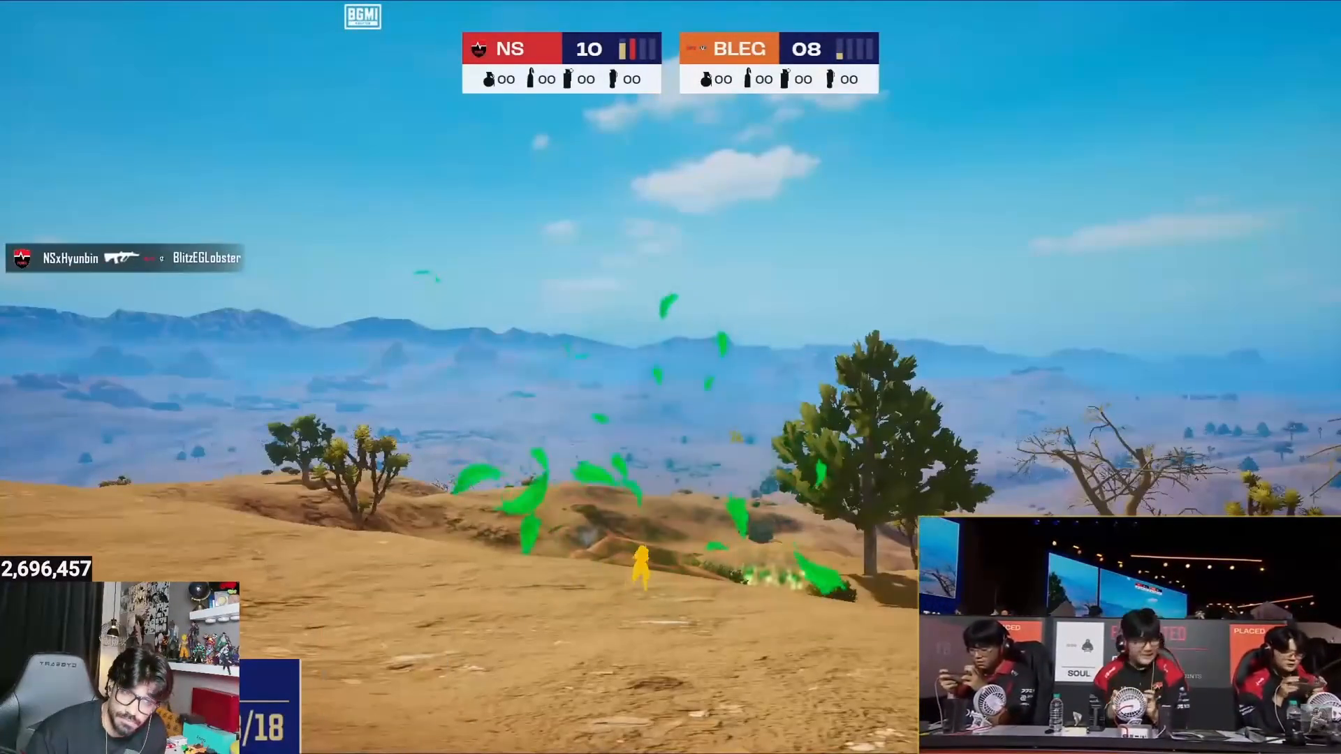
key(alt+Tab)
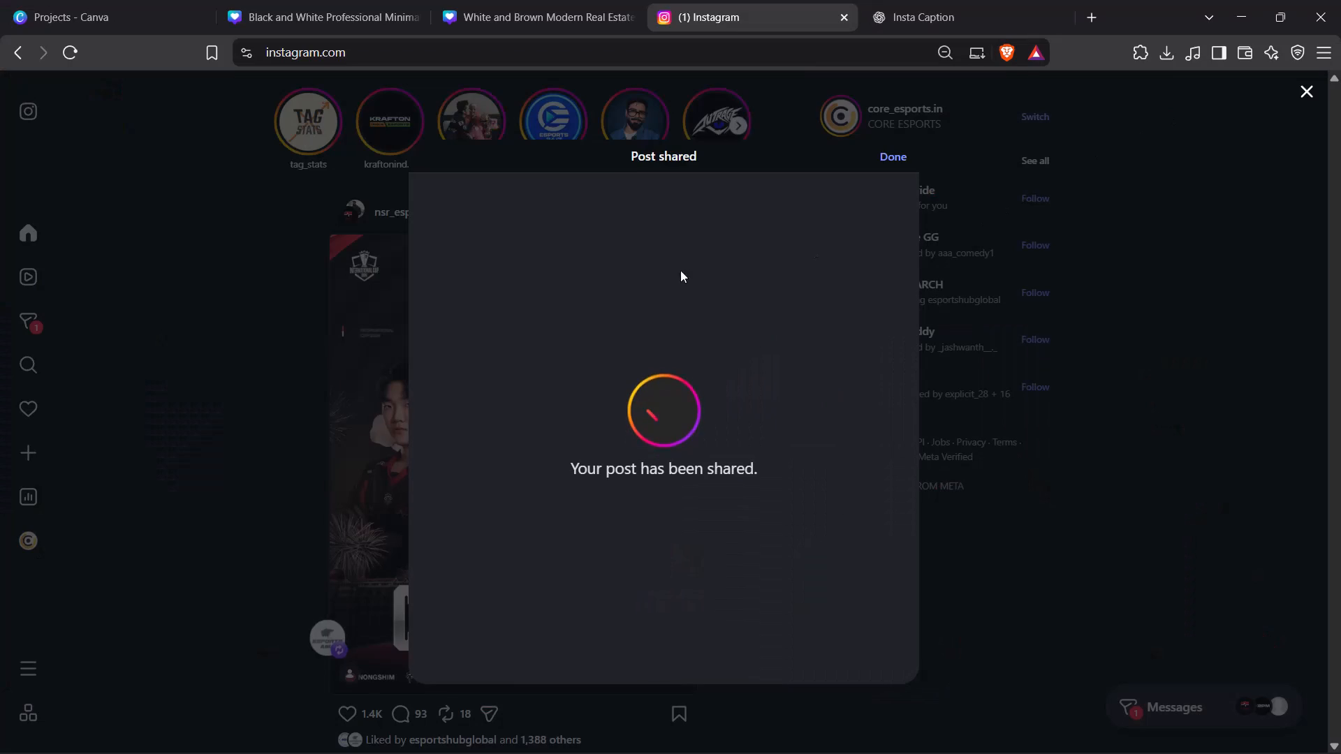
click(891, 156)
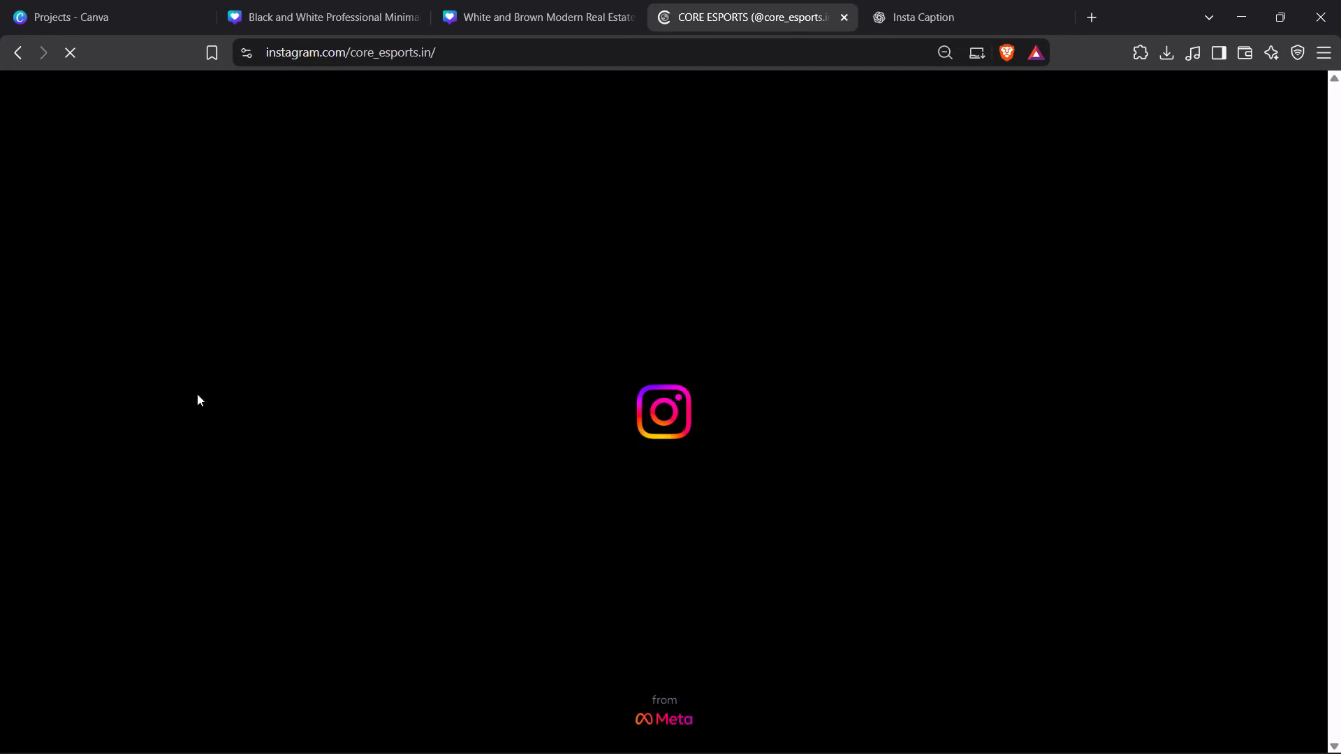
Create a new post from the downloaded DPLUS KIA Third Place poster PNG (4), using the Original aspect ratio, and advance to the caption stage.
click(56, 450)
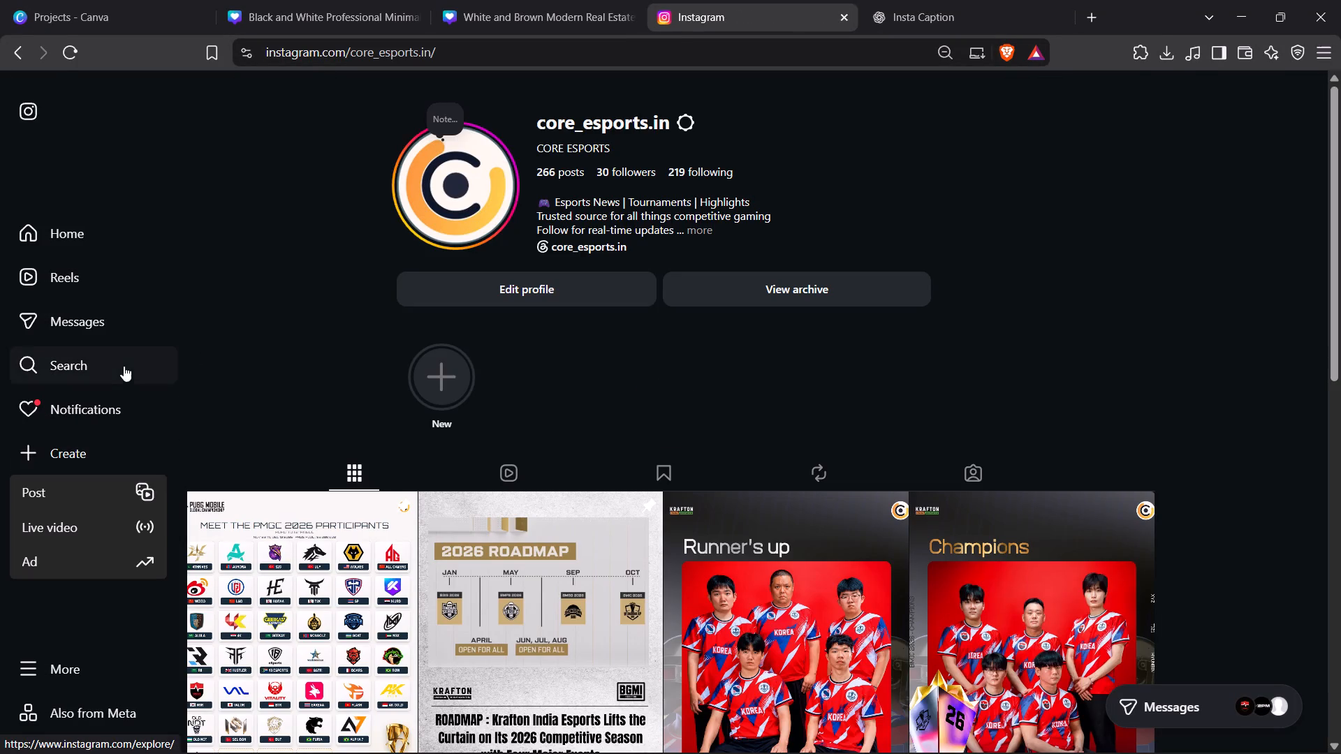
click(74, 487)
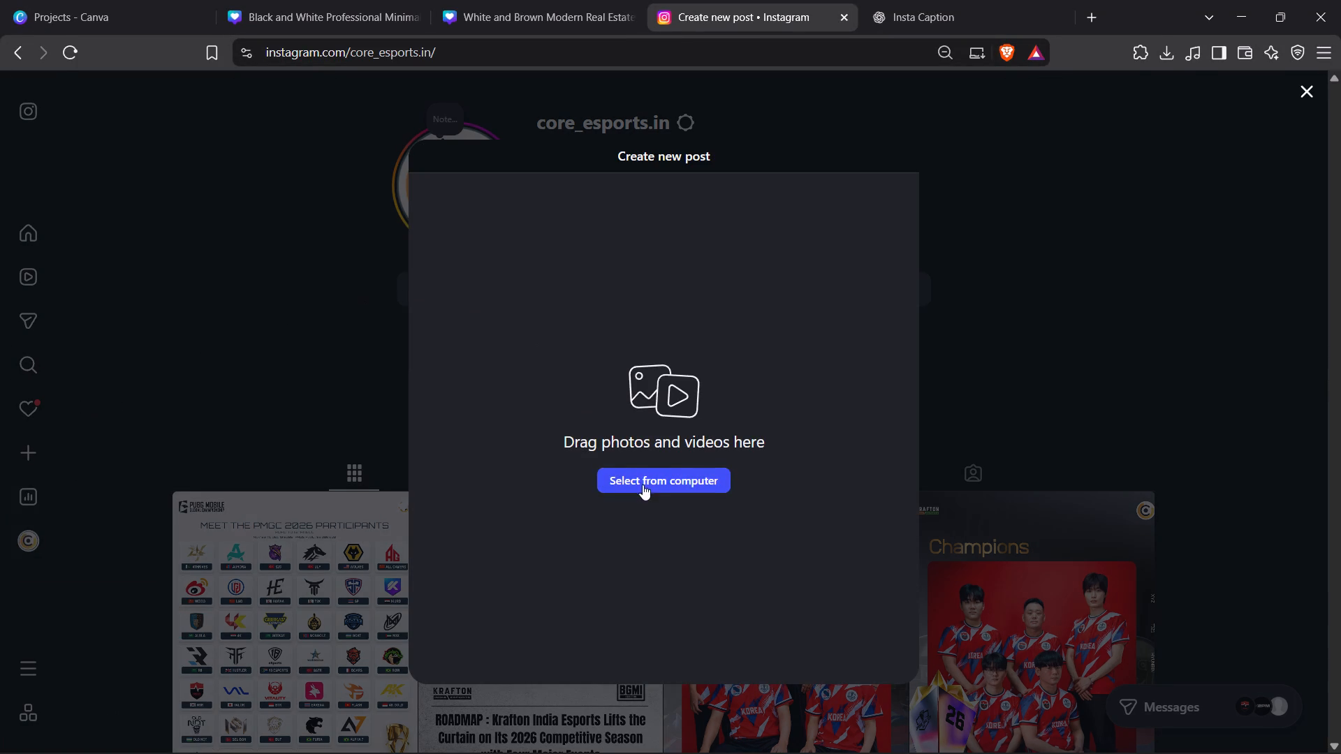
click(643, 485)
click(234, 168)
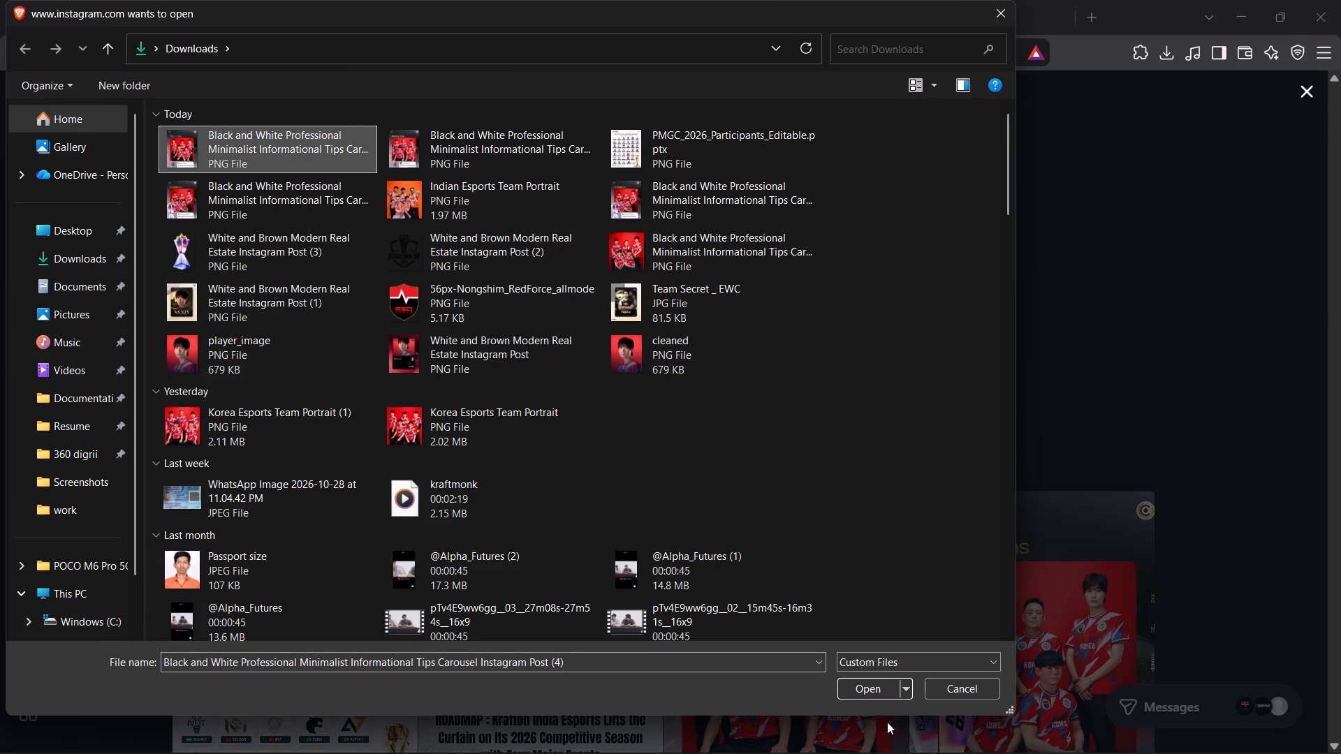
click(882, 685)
click(432, 665)
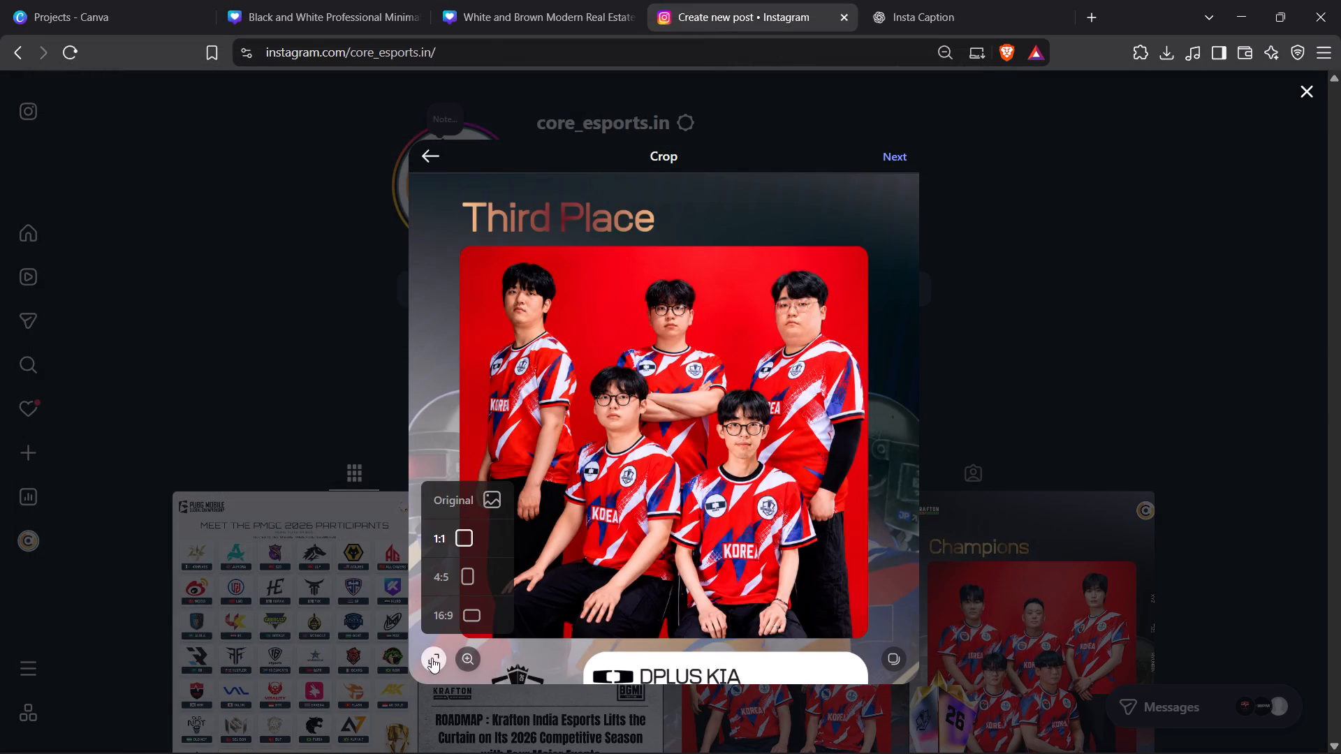
click(500, 496)
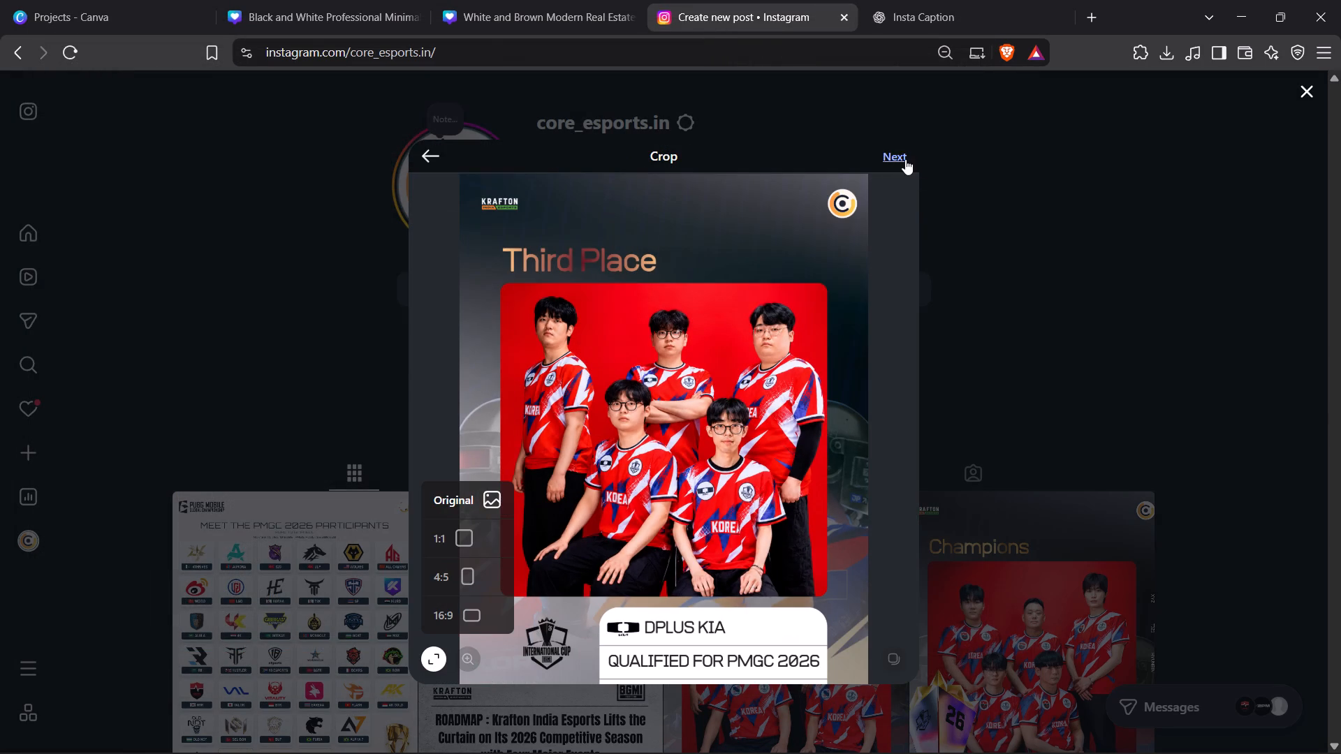
click(905, 159)
click(1018, 154)
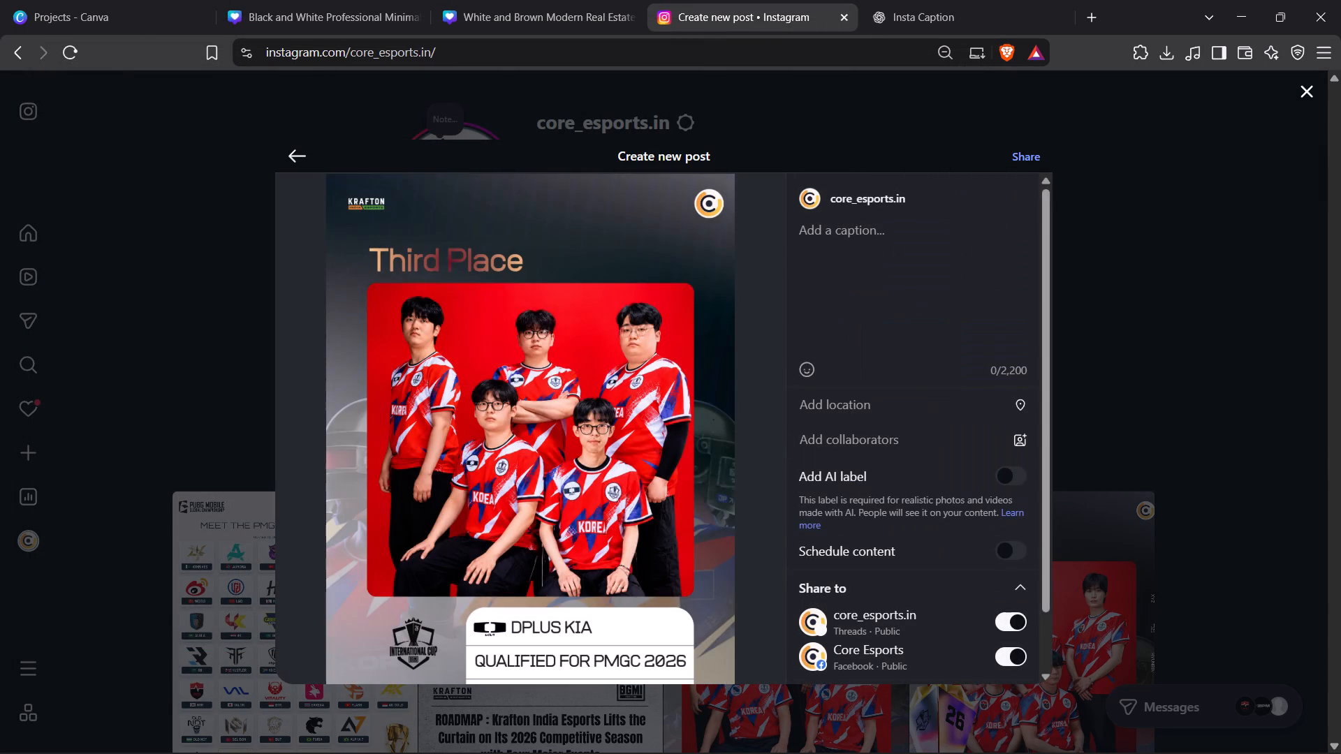
Paste the copied BMIC 2026 runner-up caption into the Third Place post.
click(903, 243)
key(ctrl+v)
scroll(846, 307, up, 3)
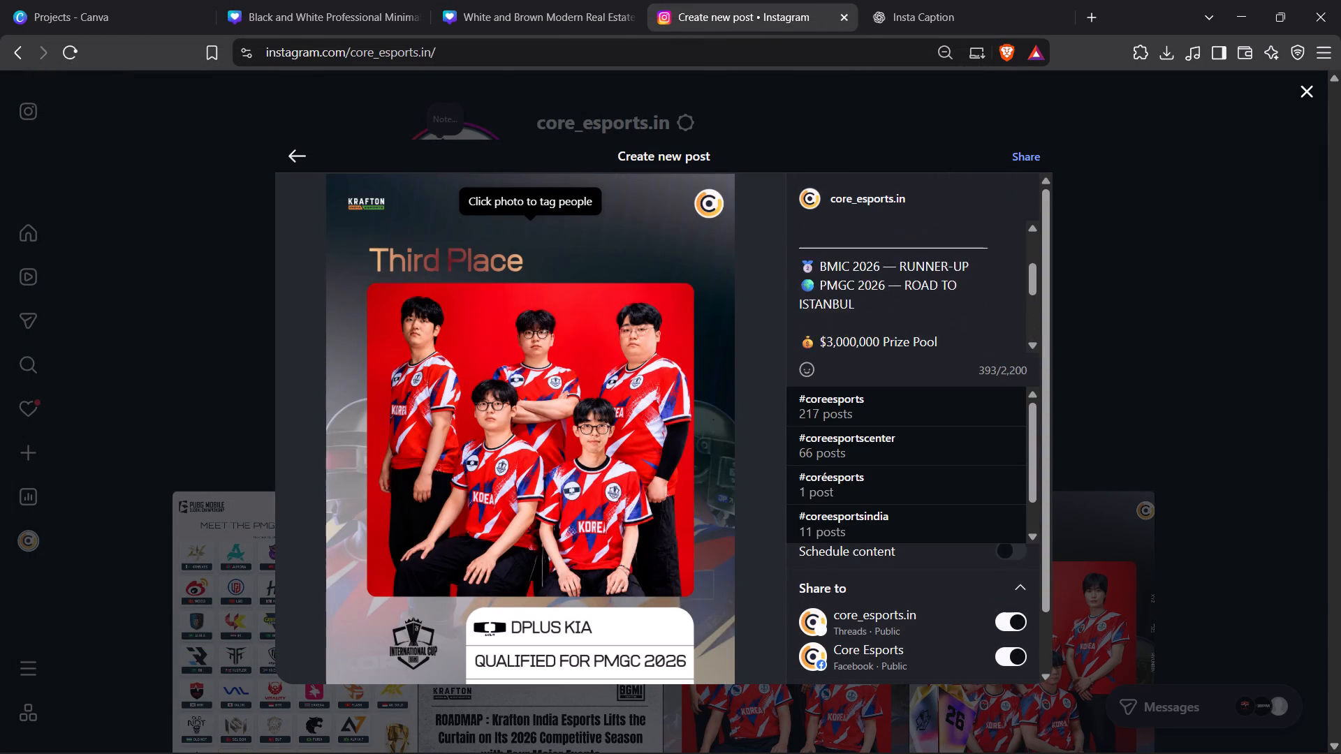
scroll(846, 307, up, 3)
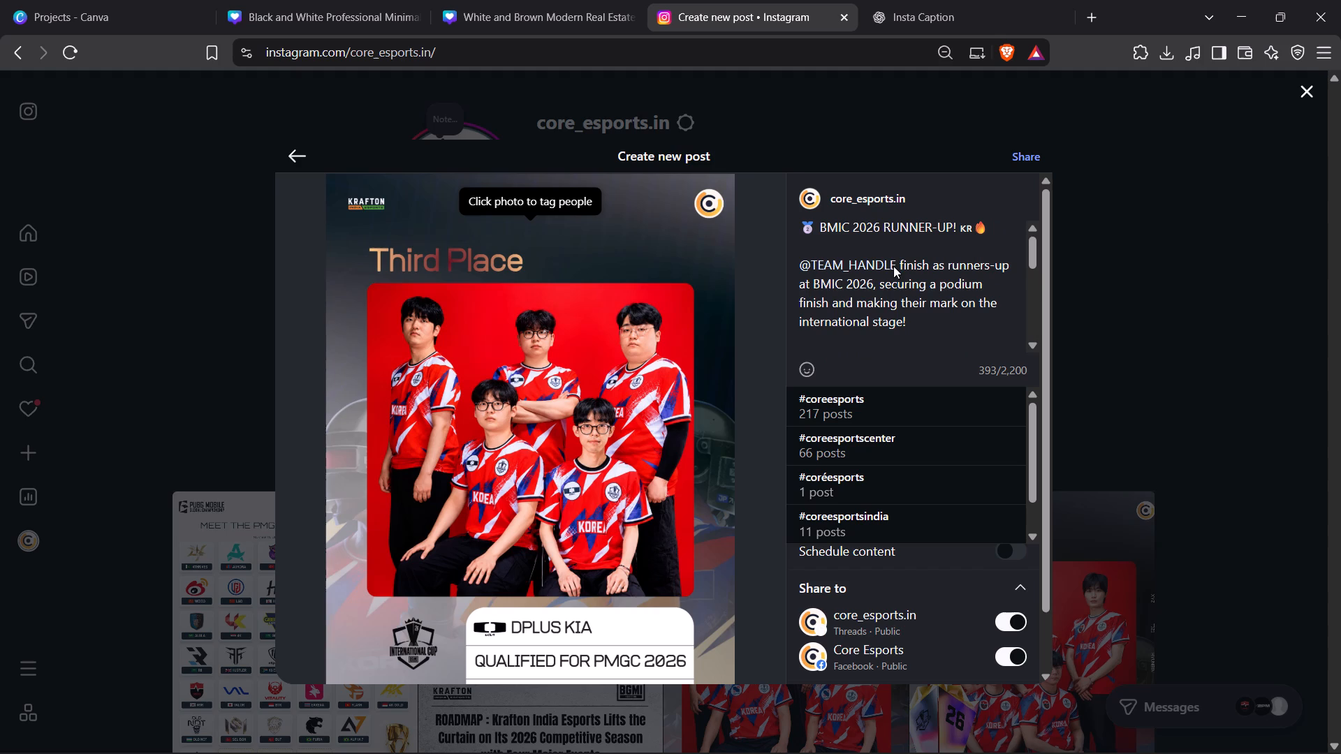
click(897, 263)
key(BackSpace)
key(BackSpace)
key(BackSpace)
key(BackSpace)
key(BackSpace)
key(BackSpace)
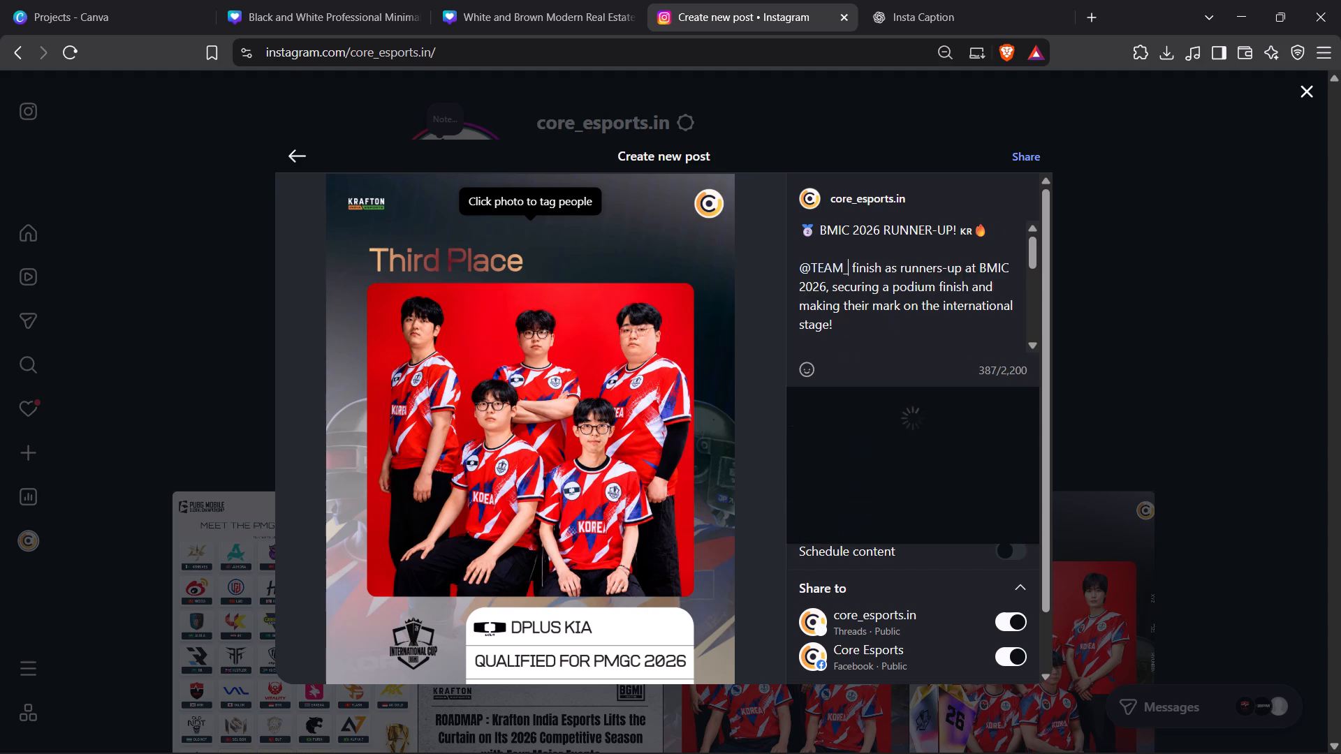
key(BackSpace)
key(BackSpace)
key(BackSpace)
key(BackSpace)
key(BackSpace)
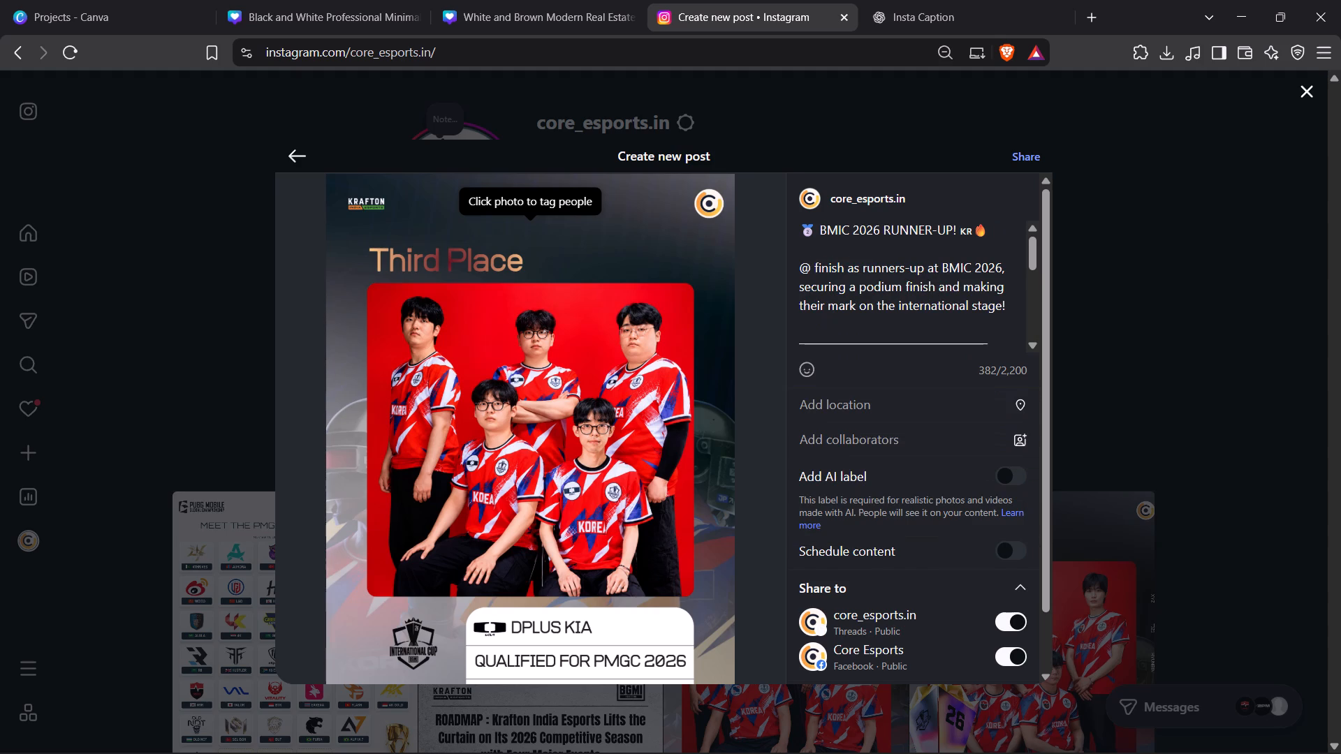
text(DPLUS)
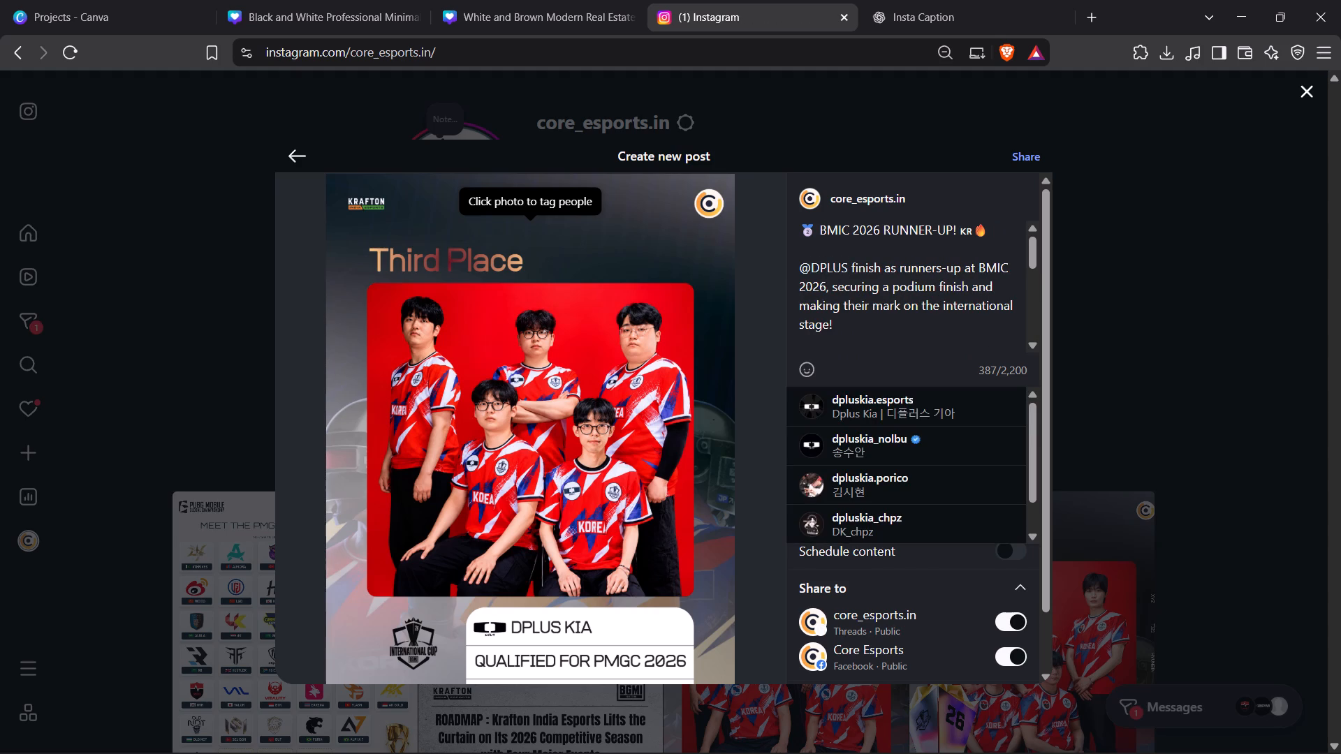
click(907, 397)
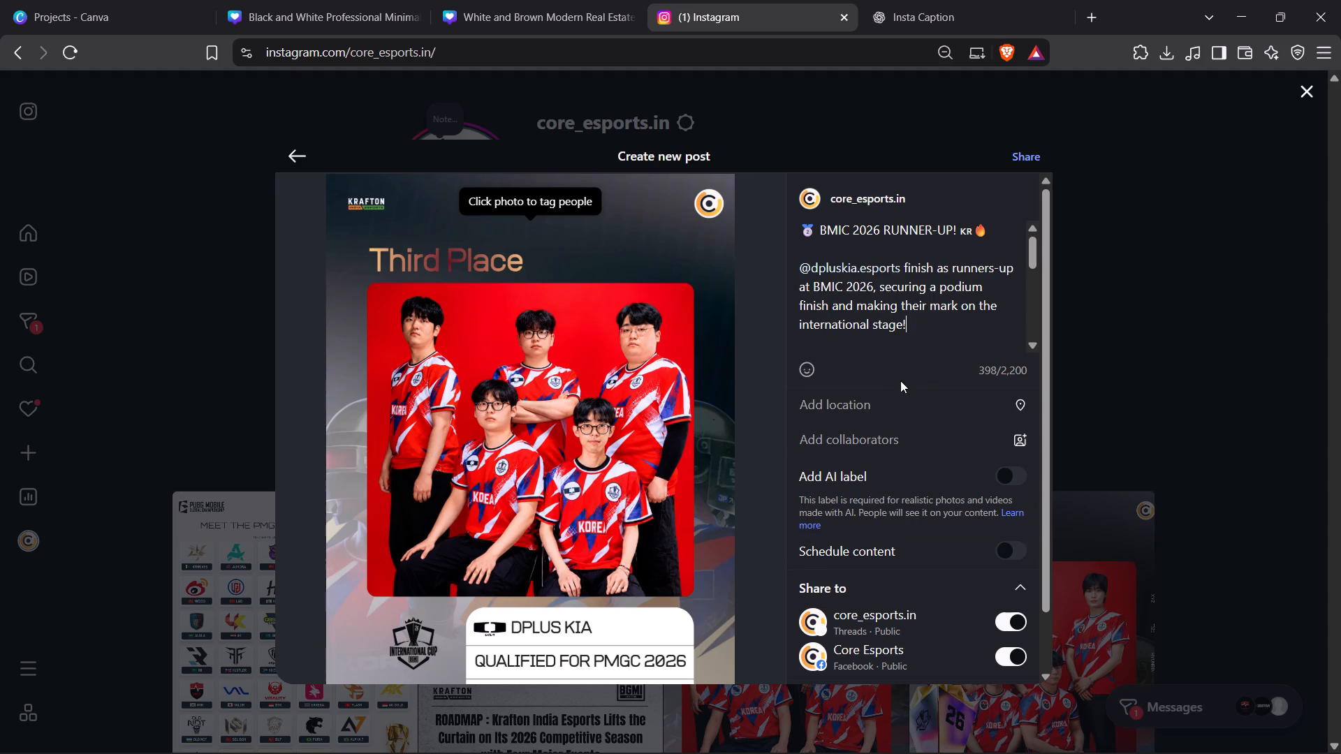
click(1018, 271)
key(BackSpace)
key(BackSpace)
key(BackSpace)
key(BackSpace)
key(BackSpace)
key(BackSpace)
key(BackSpace)
key(BackSpace)
key(BackSpace)
key(BackSpace)
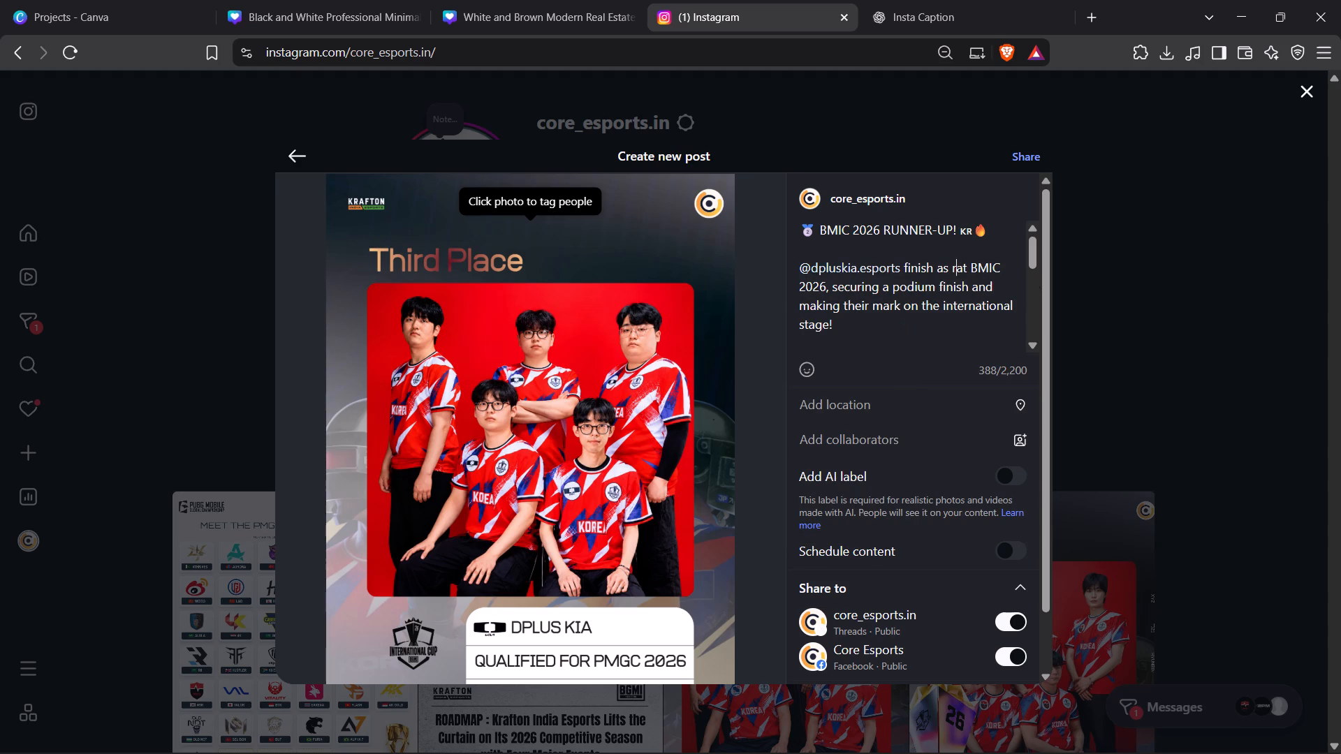
key(BackSpace)
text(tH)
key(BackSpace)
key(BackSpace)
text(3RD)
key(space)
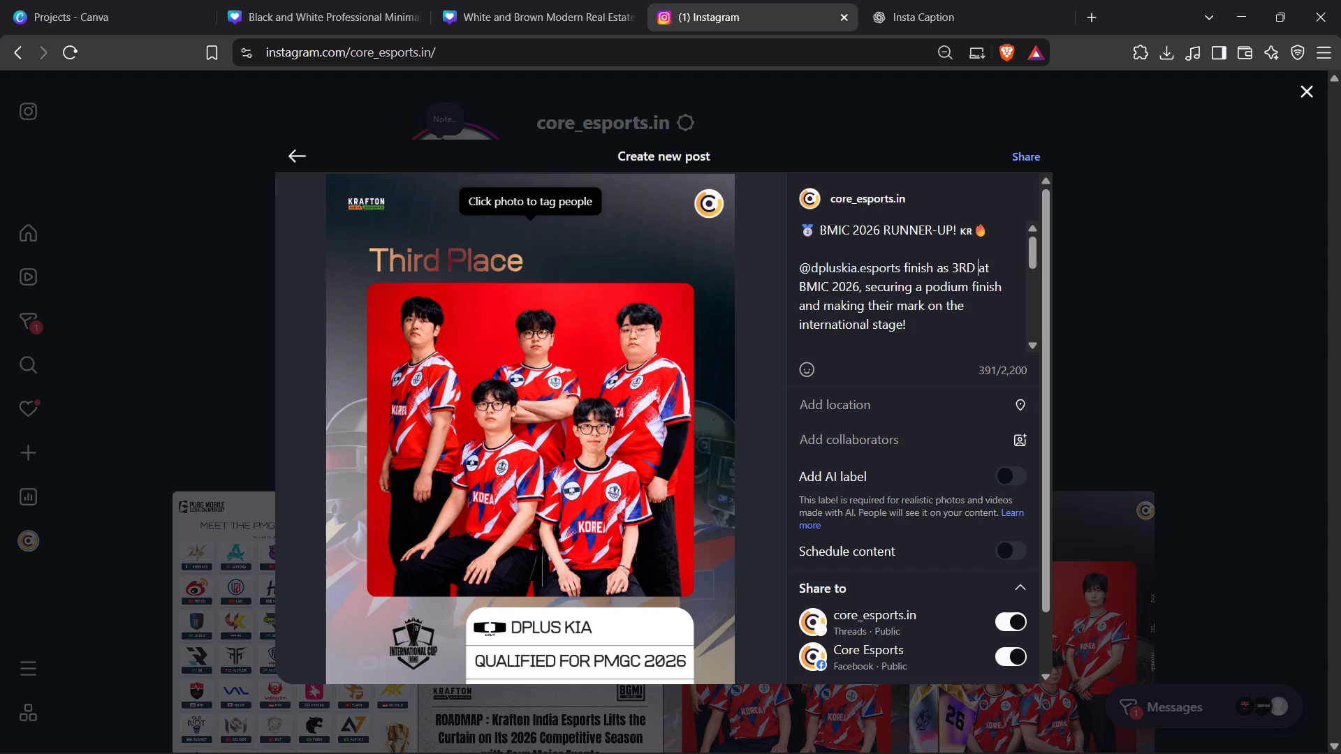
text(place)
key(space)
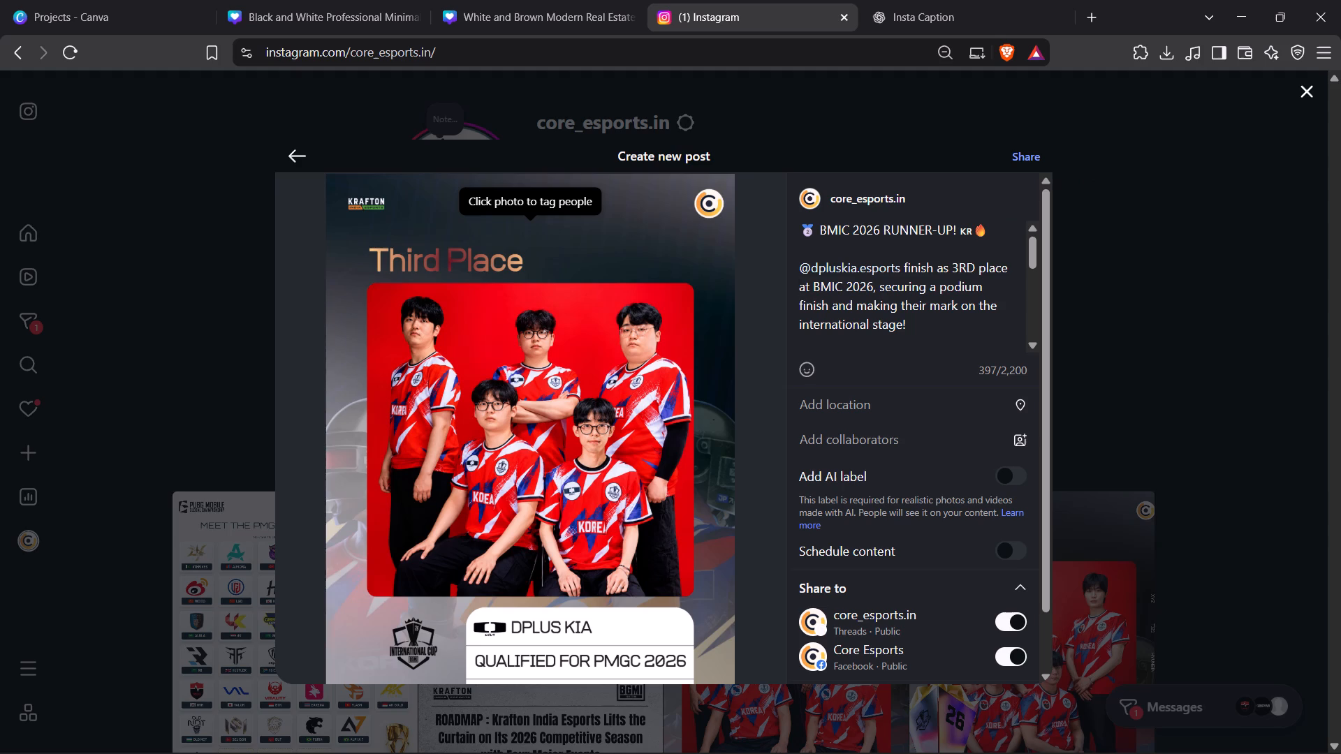
click(976, 267)
key(BackSpace)
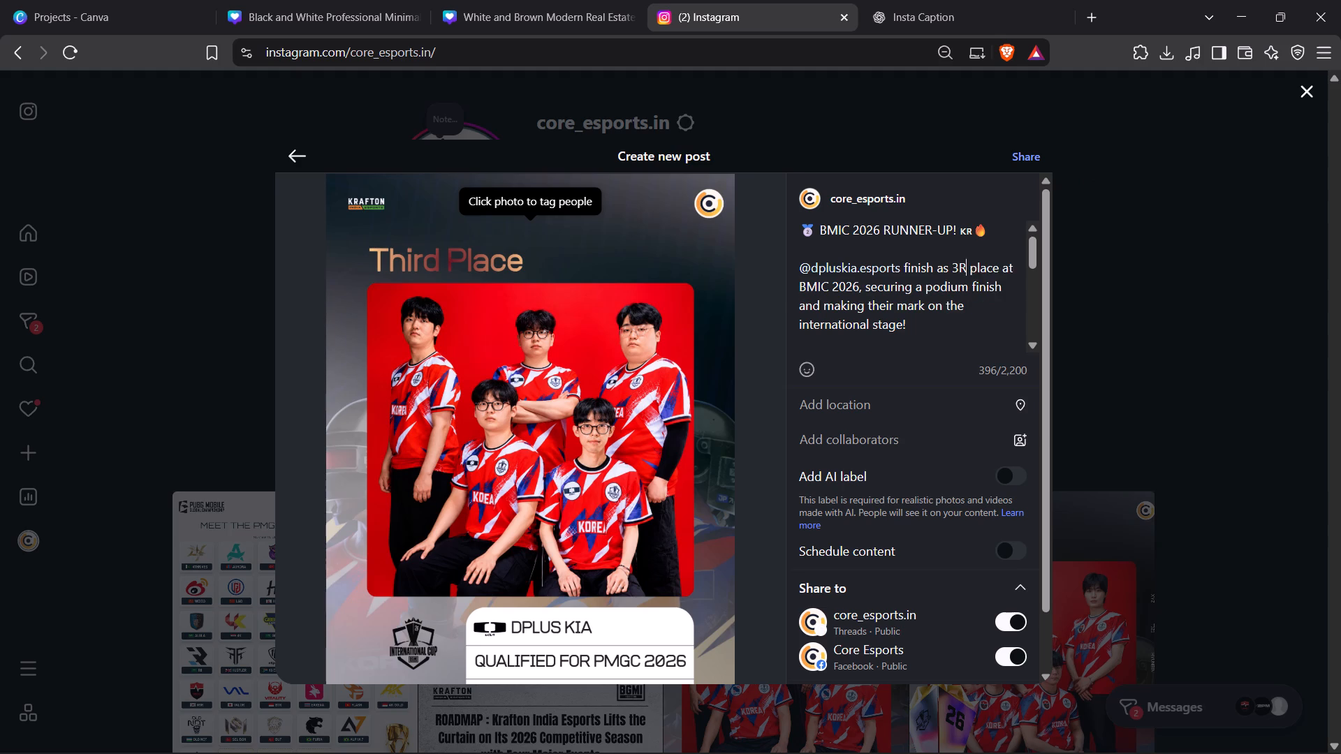
key(BackSpace)
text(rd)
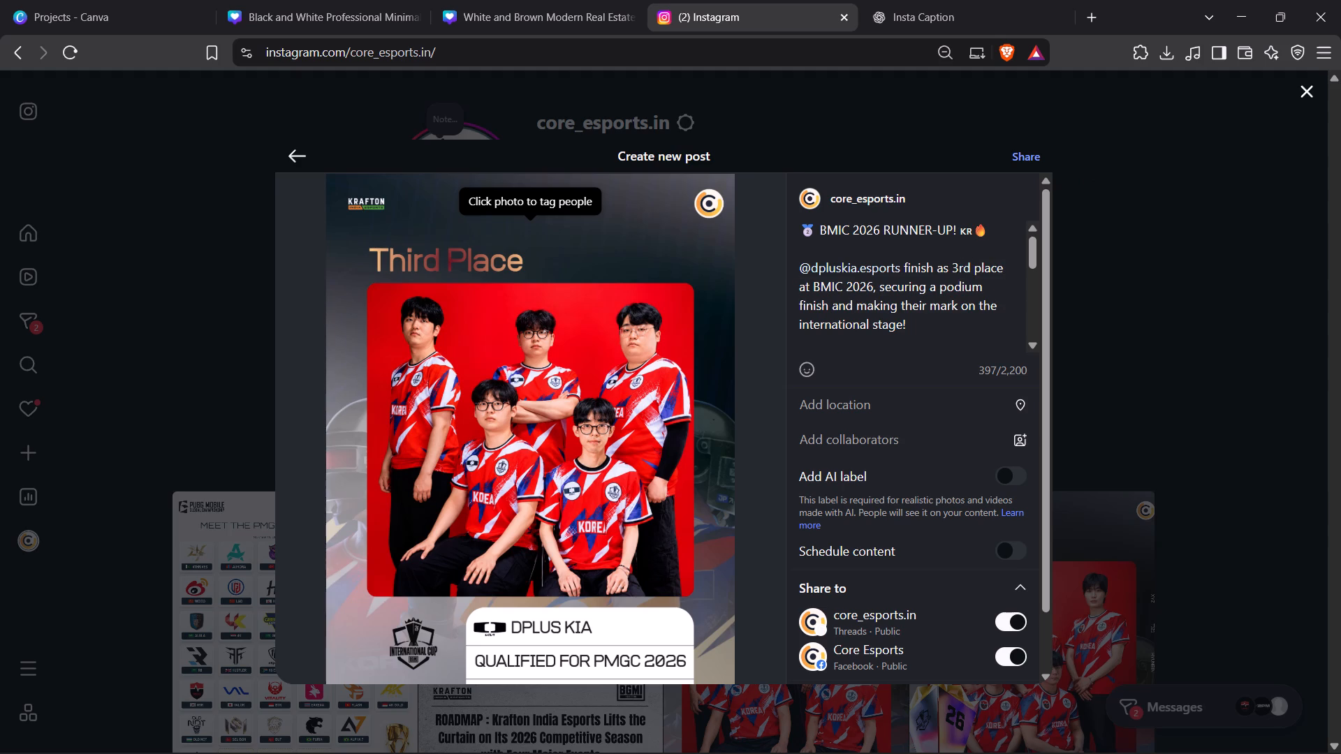
Insert "2nd" before "RUNNER-UP" in the caption's "BMIC 2026 — RUNNER-UP" line.
scroll(912, 323, down, 2)
scroll(976, 247, up, 1)
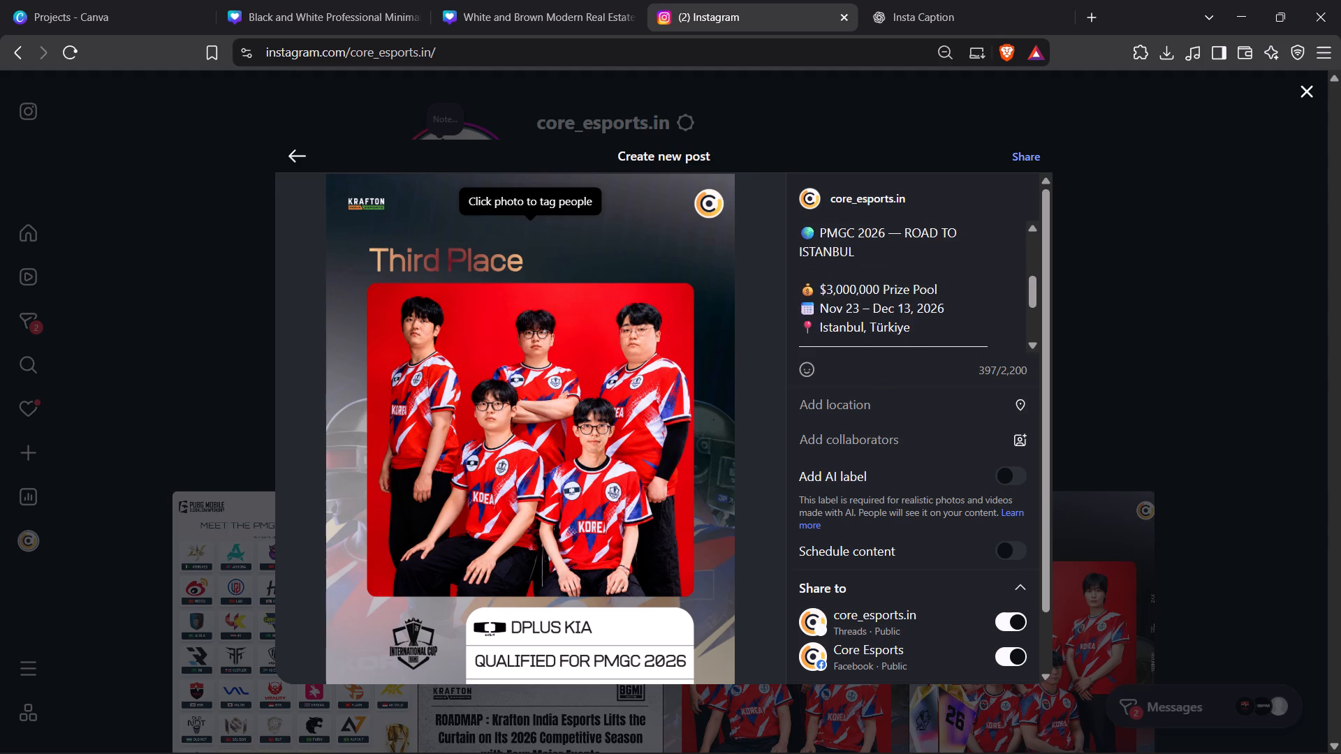
click(900, 294)
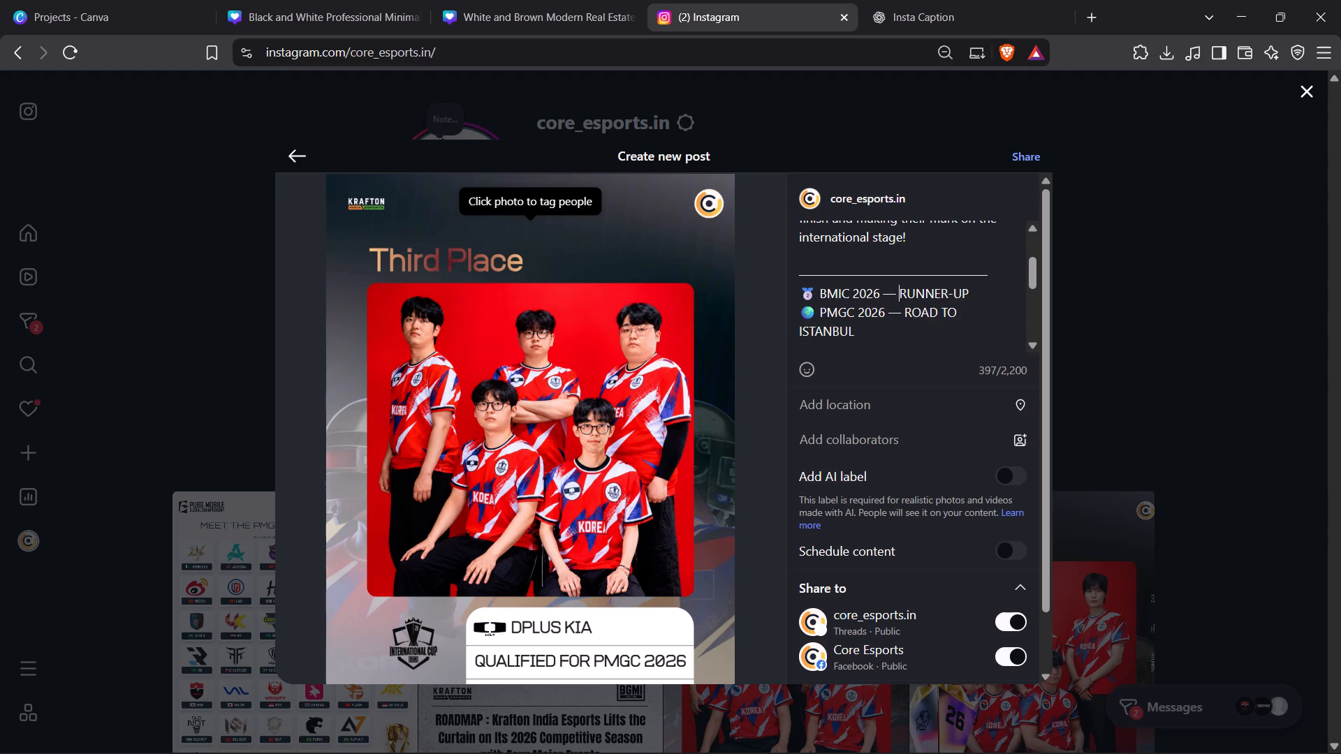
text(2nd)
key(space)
Review the full caption and share the DPLUS KIA Third Place post.
scroll(942, 328, down, 2)
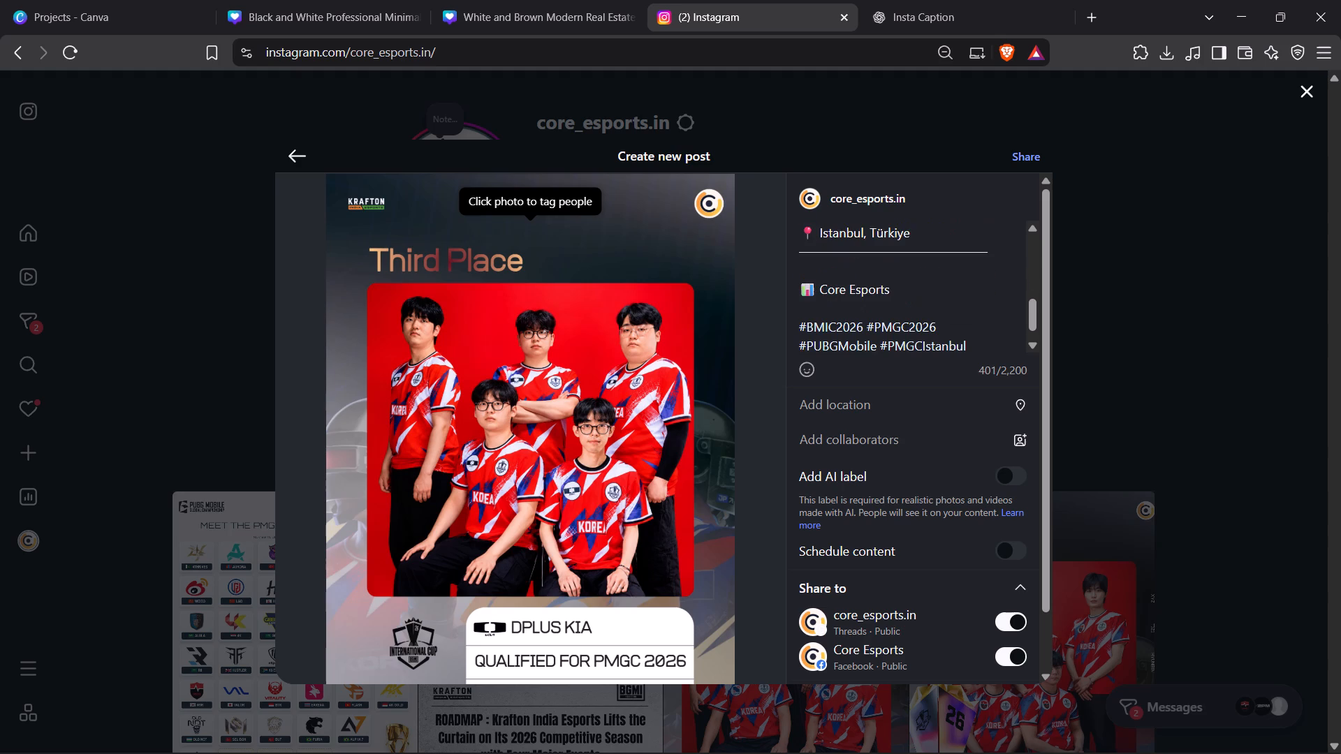
scroll(942, 328, down, 1)
scroll(942, 328, up, 4)
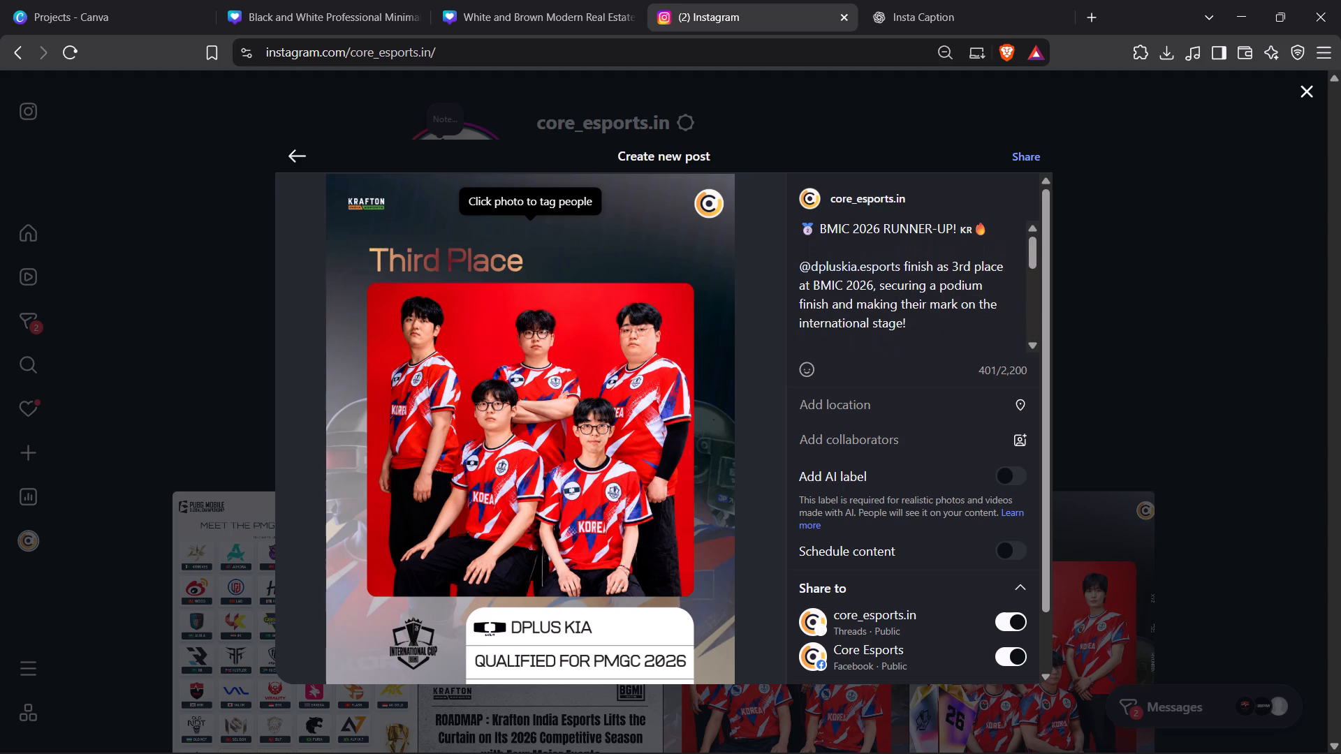
scroll(942, 327, down, 6)
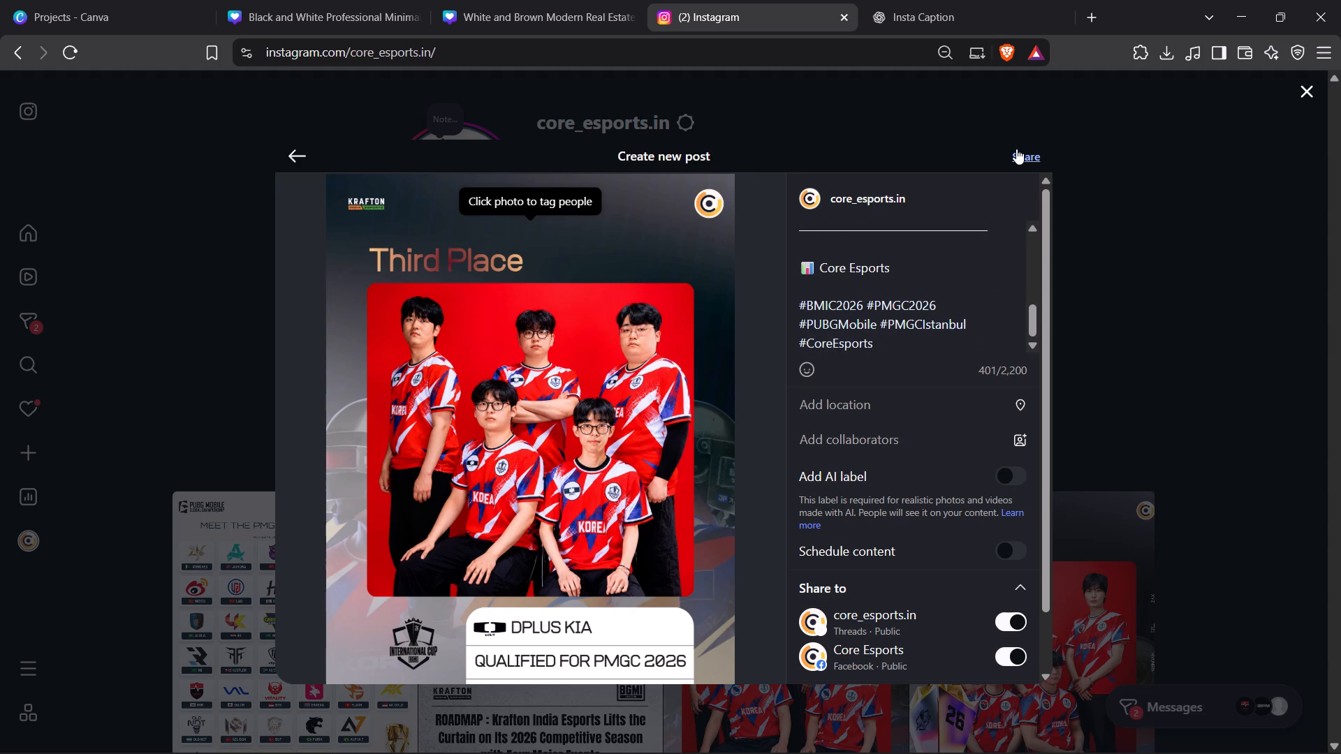
click(1016, 149)
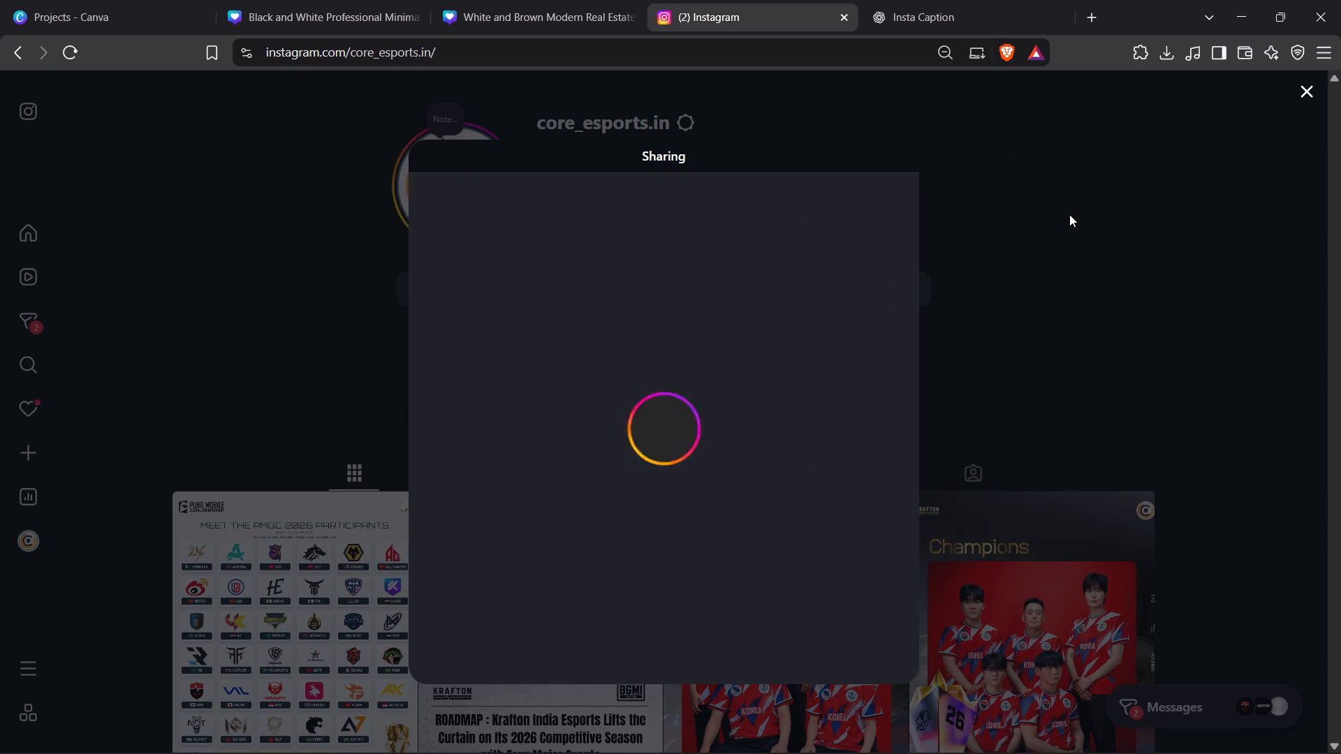
Switch to the BMIC 2026 live stream to follow the event, checking back on the post's sharing progress.
key(alt+Tab)
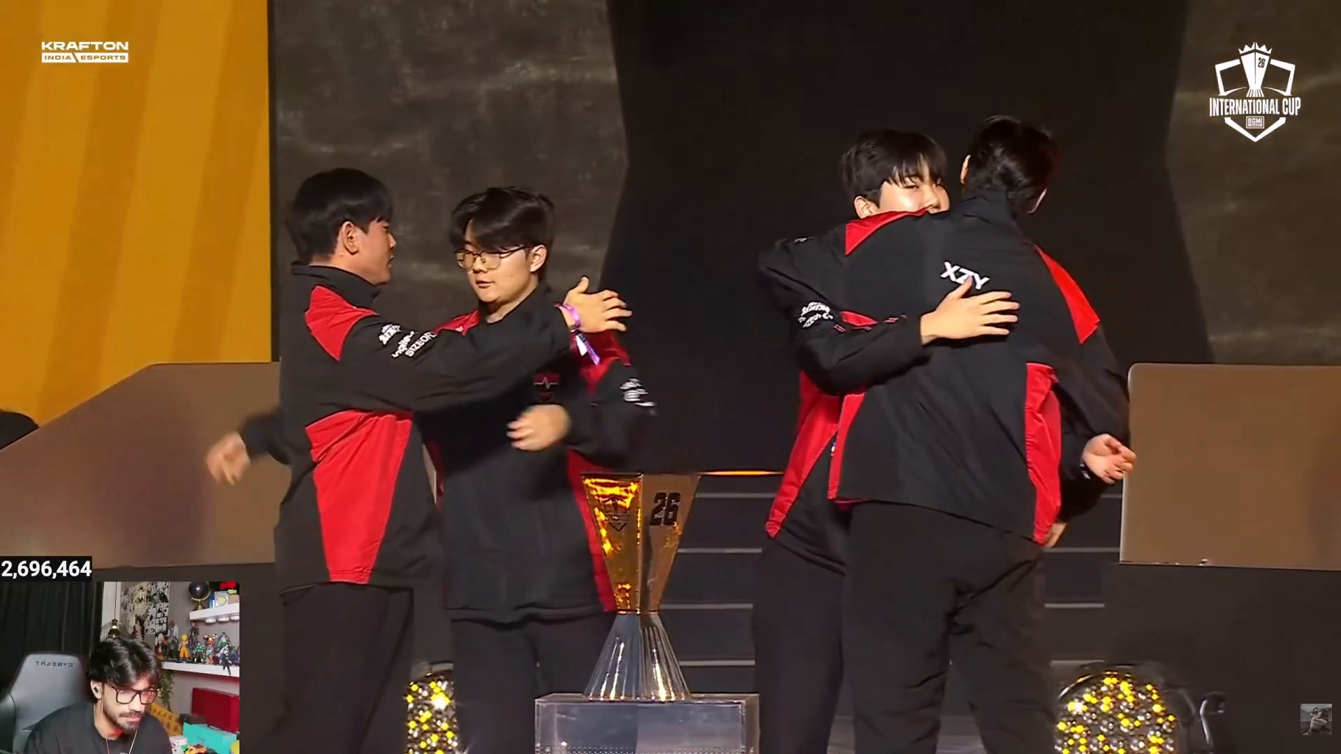
key(alt+Tab)
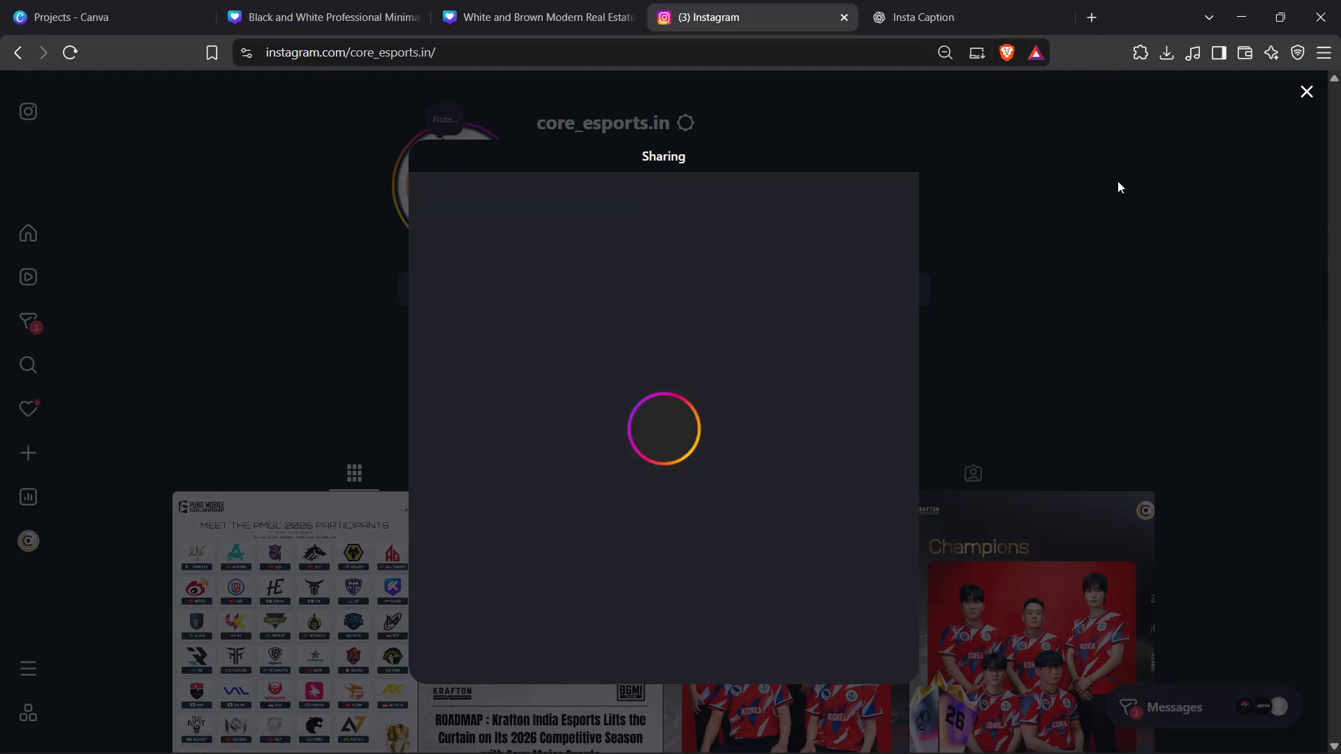
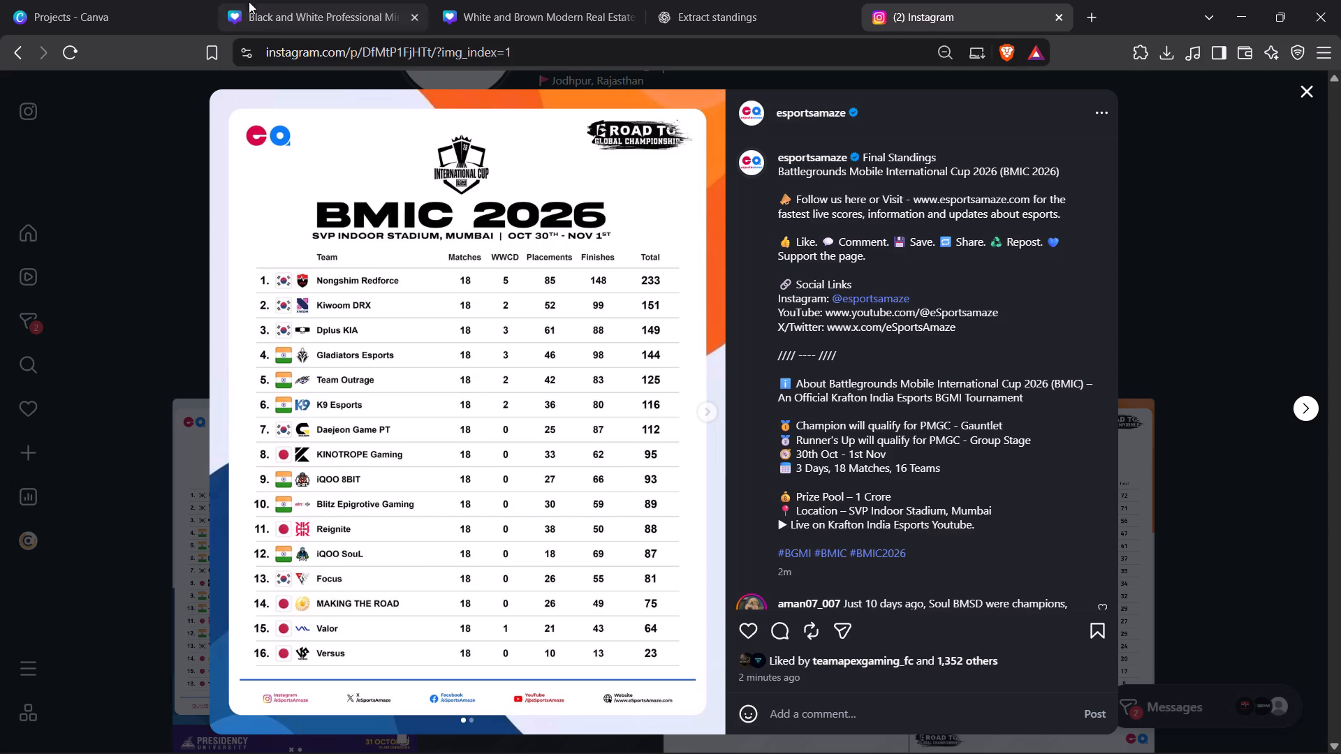
Return to the page 8 standings design, paste the 16-team, 18-match standings below the Canva AI prompt and submit it.
click(552, 0)
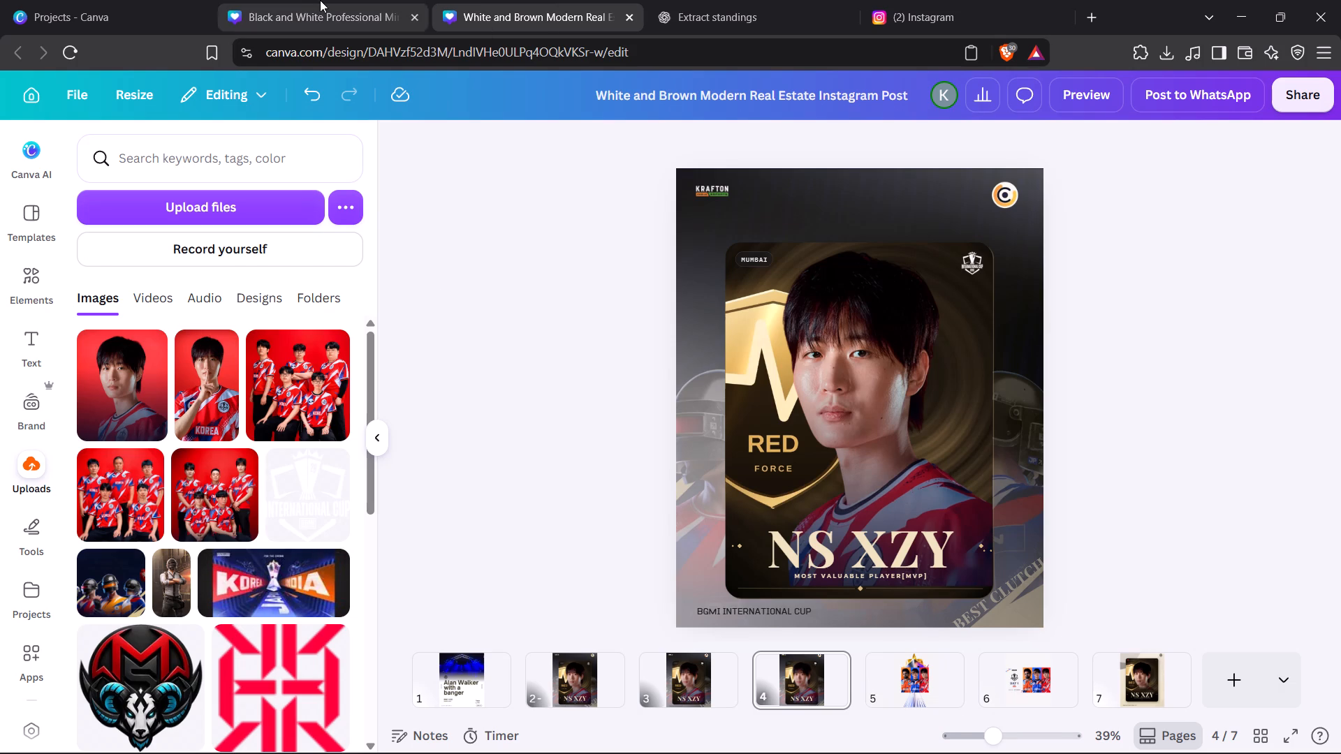
click(320, 0)
key(ctrl+v)
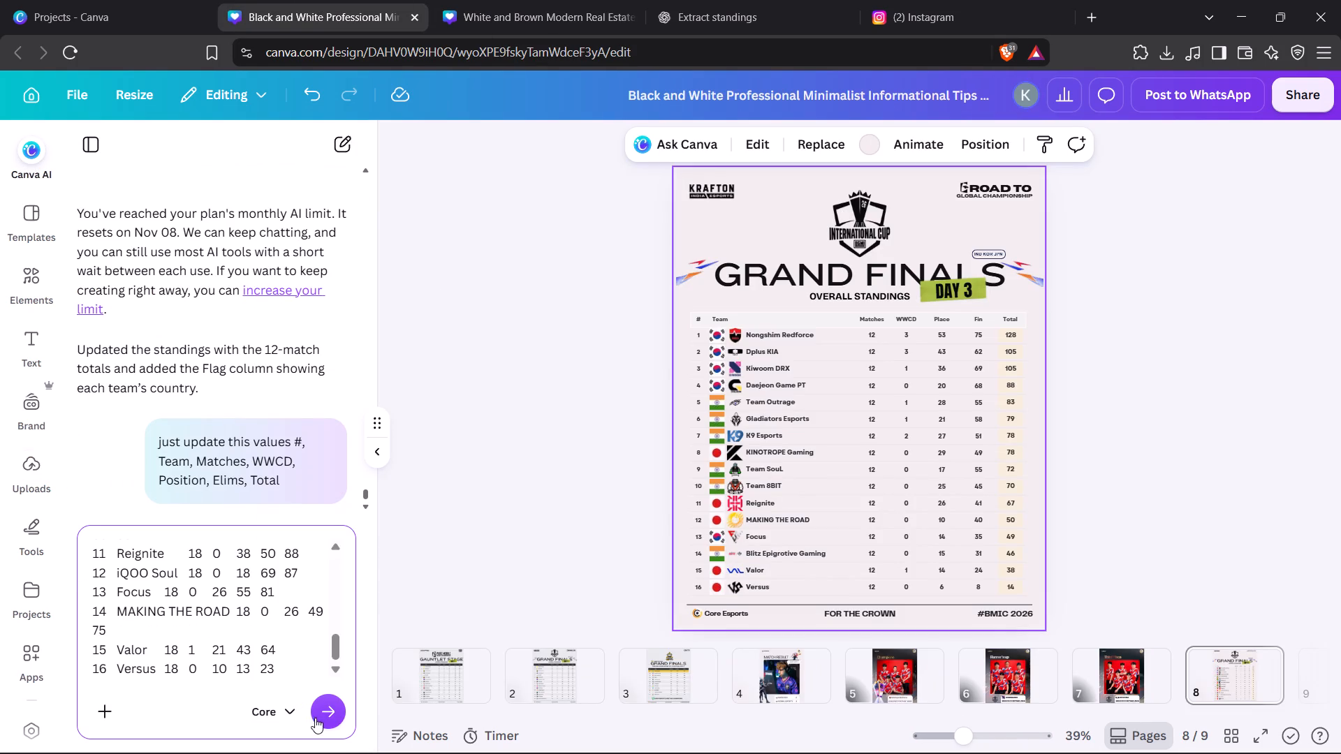
click(327, 713)
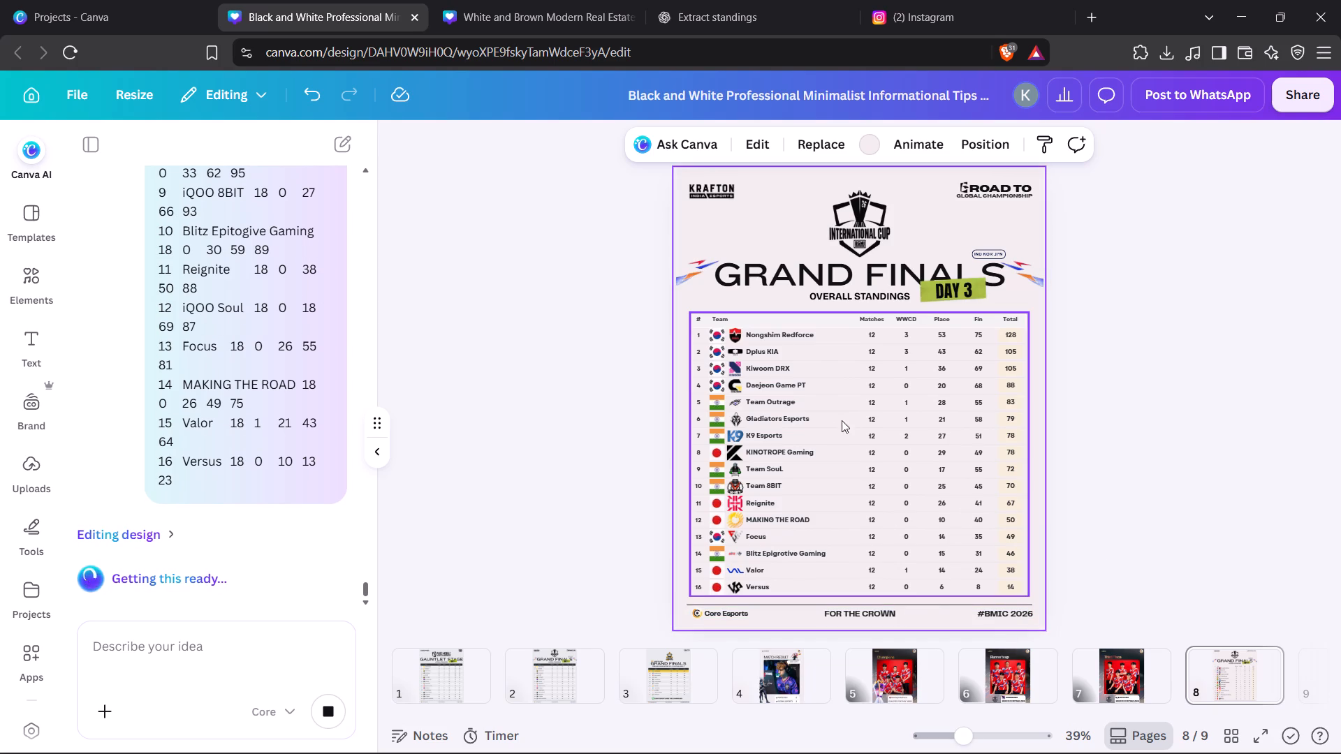
Check the BMIC 2026 Day 3 live stream, then return to the standings design.
key(alt+Tab)
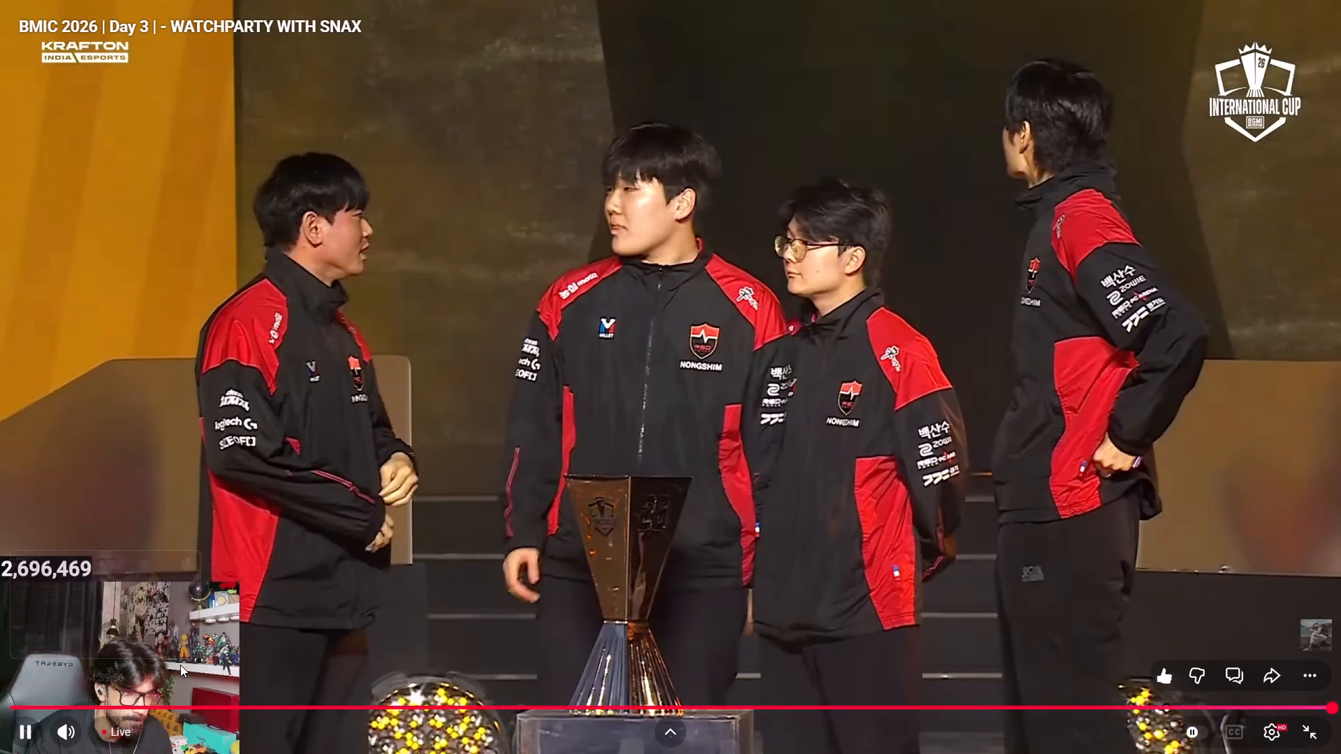
key(alt+Tab)
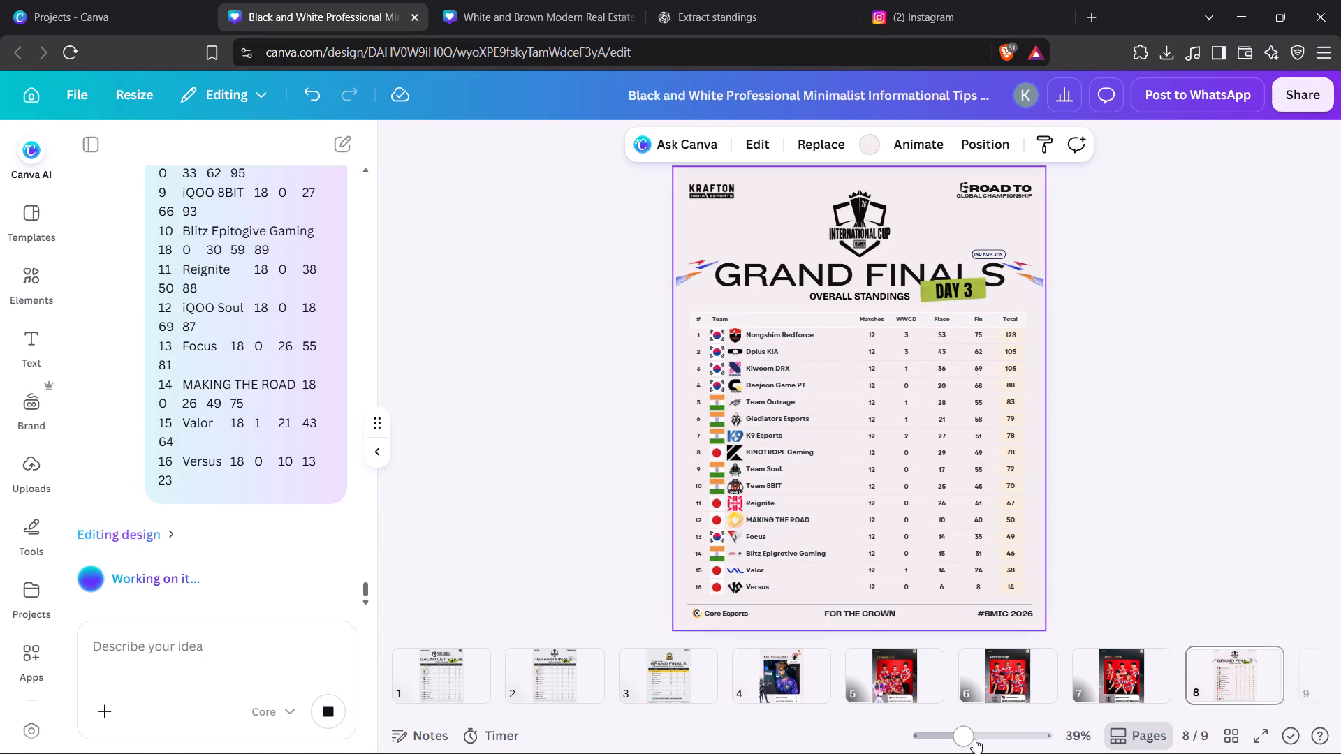
Examine the page 8 overall standings table up close at 85% zoom.
drag(974, 739, 988, 734)
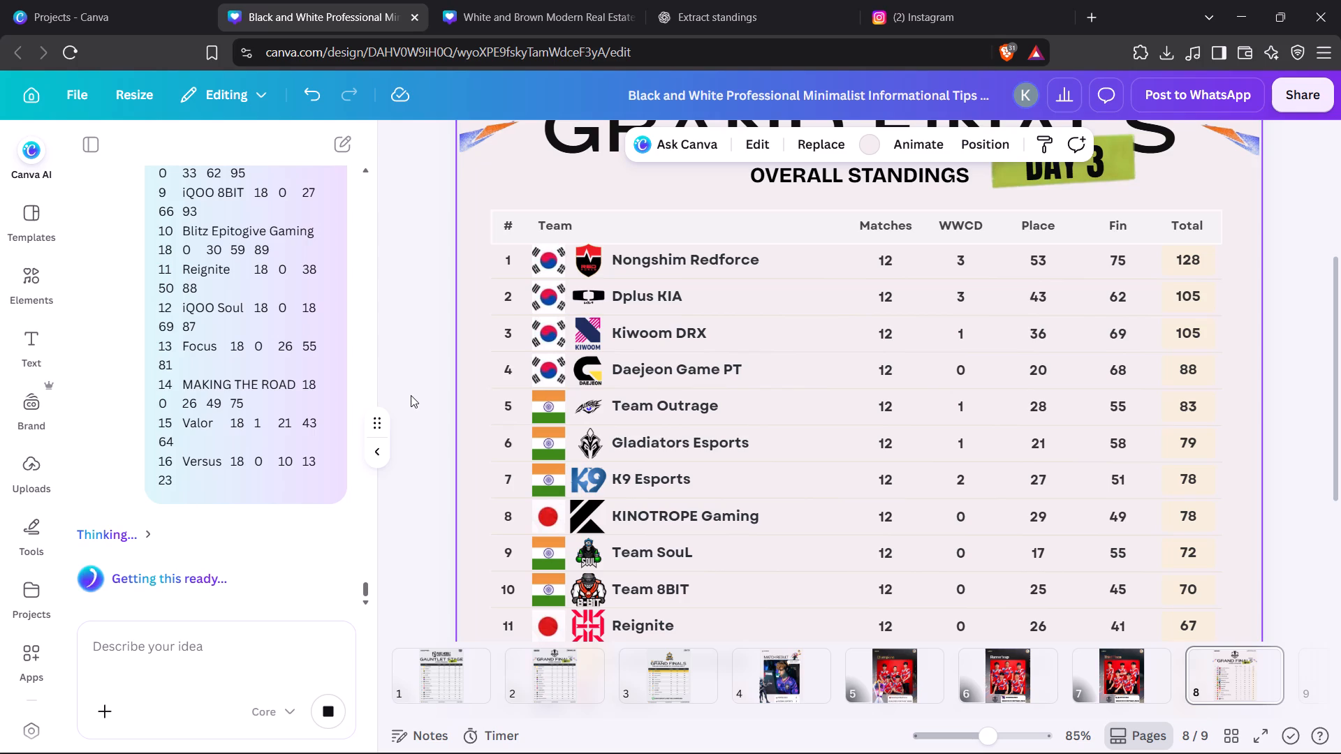
Review the submitted standings prompt in the AI chat and check the whole Day 3 overall standings table on page 8.
scroll(242, 358, up, 3)
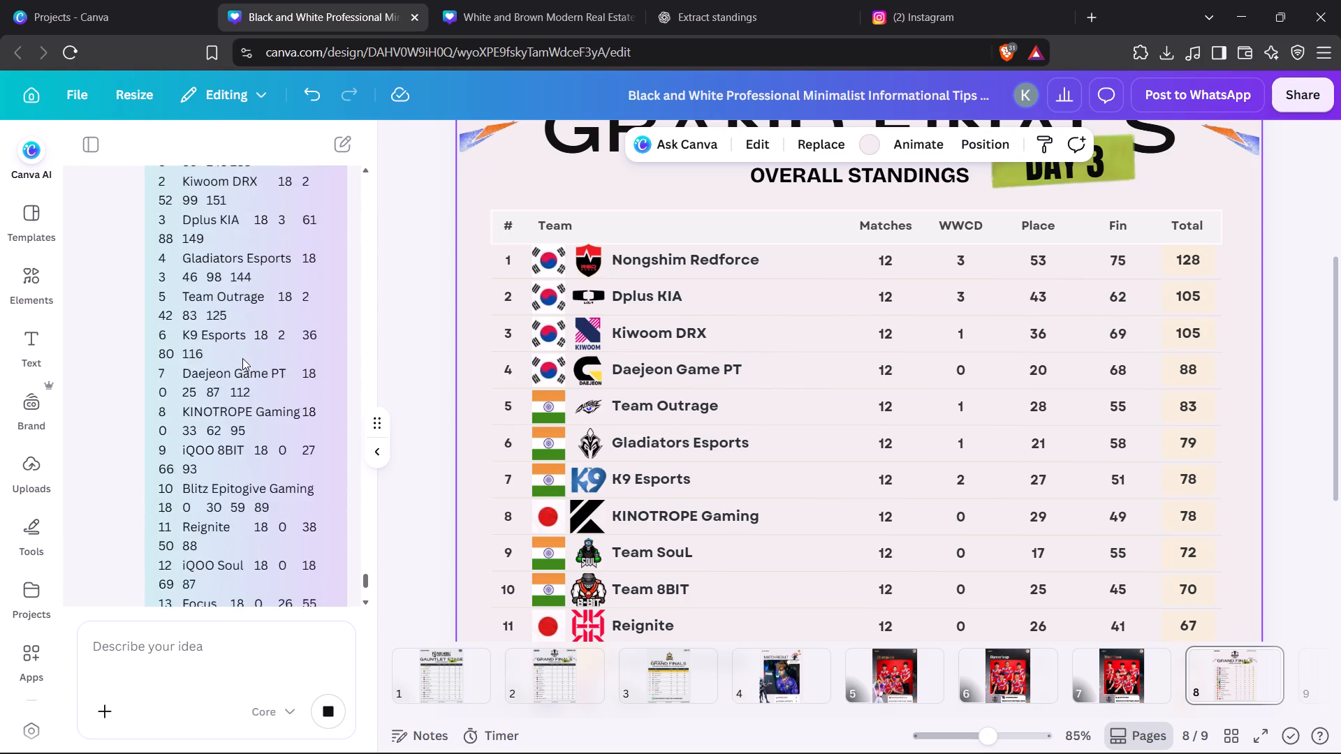
scroll(242, 358, up, 3)
scroll(242, 358, down, 1)
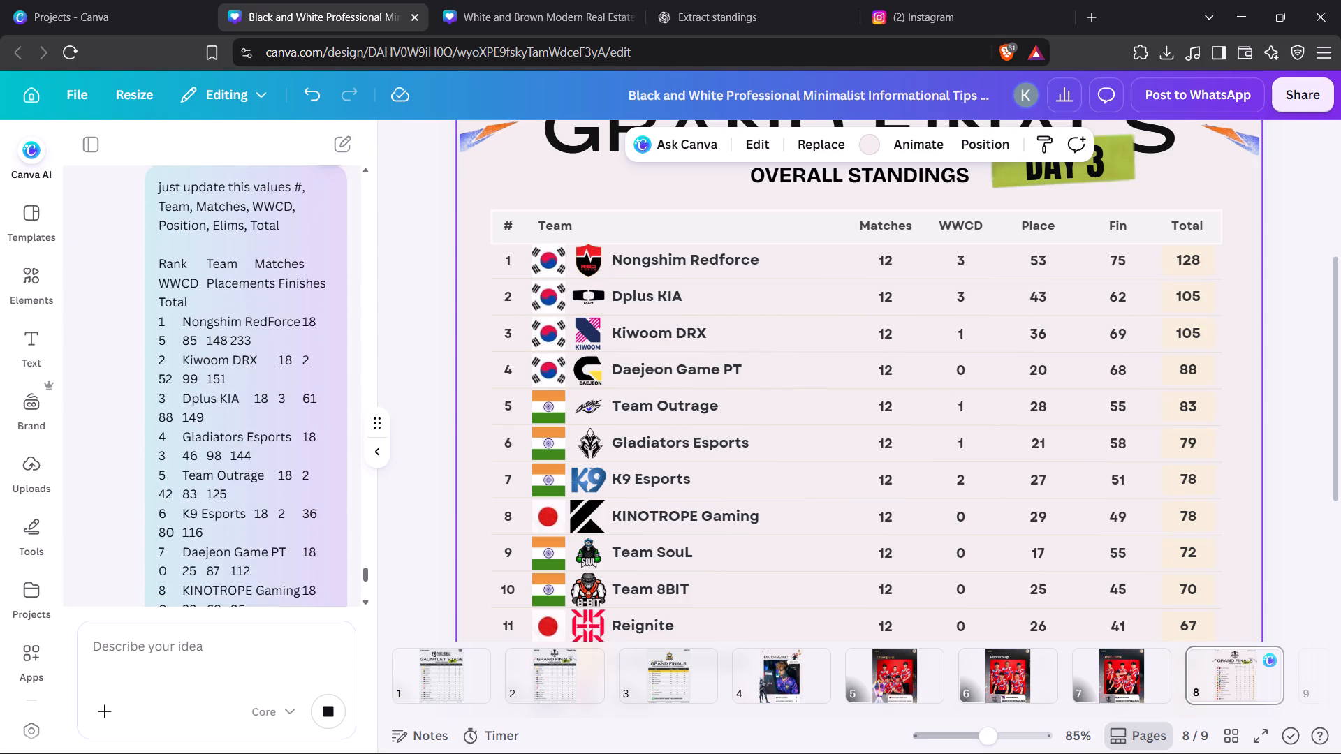
scroll(242, 358, down, 1)
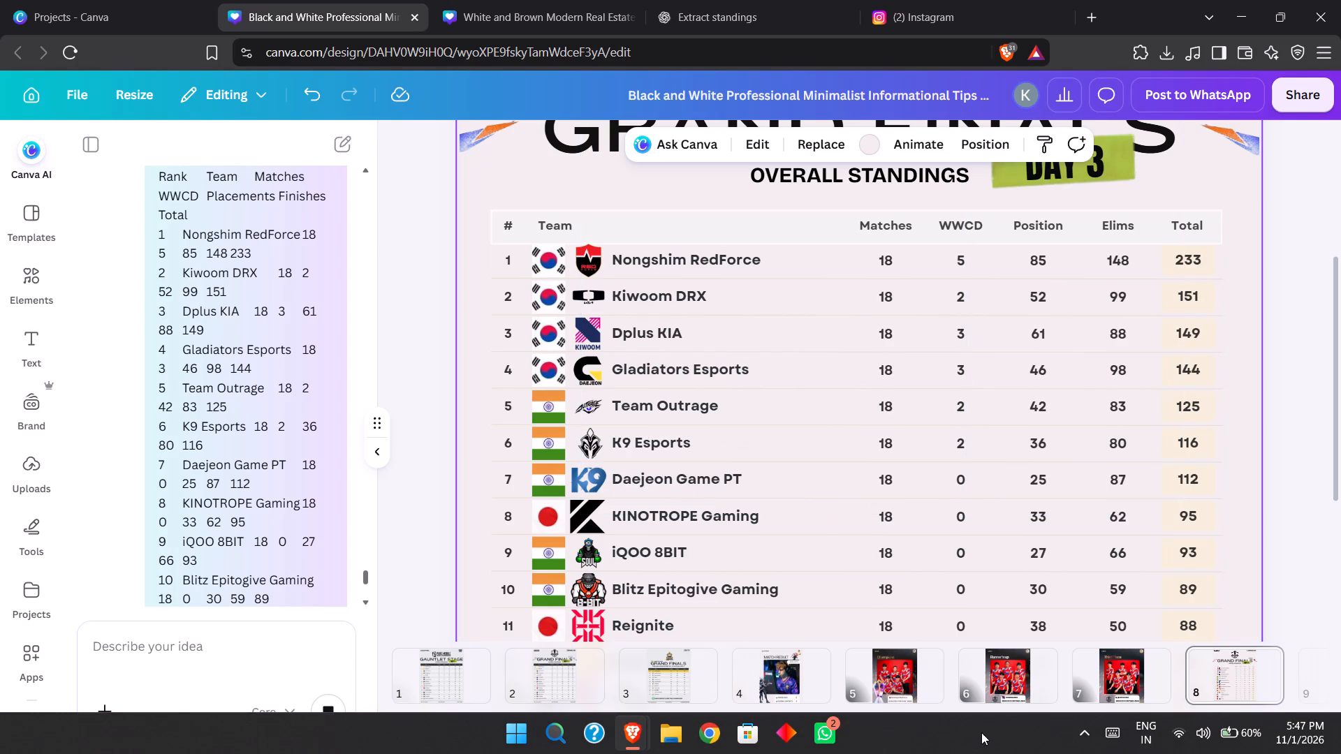
drag(981, 732, 974, 735)
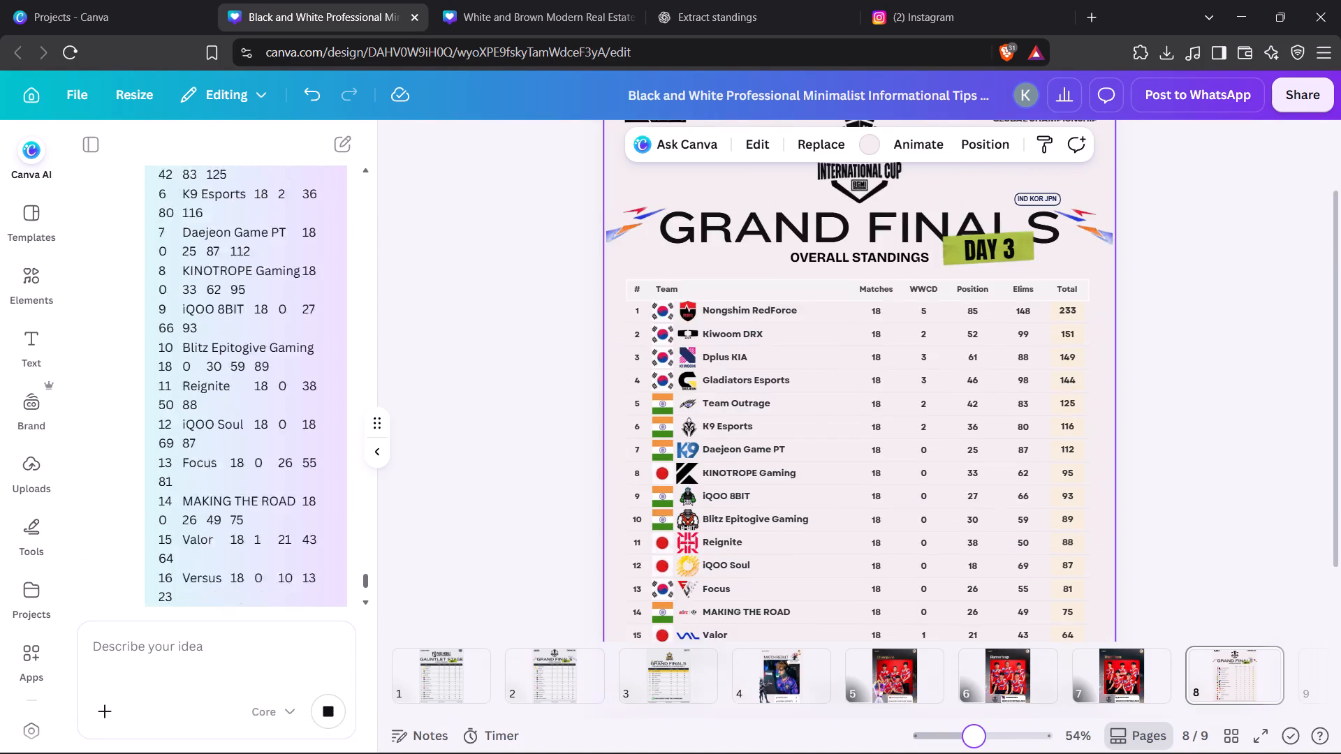
drag(974, 735, 972, 735)
scroll(608, 461, down, 2)
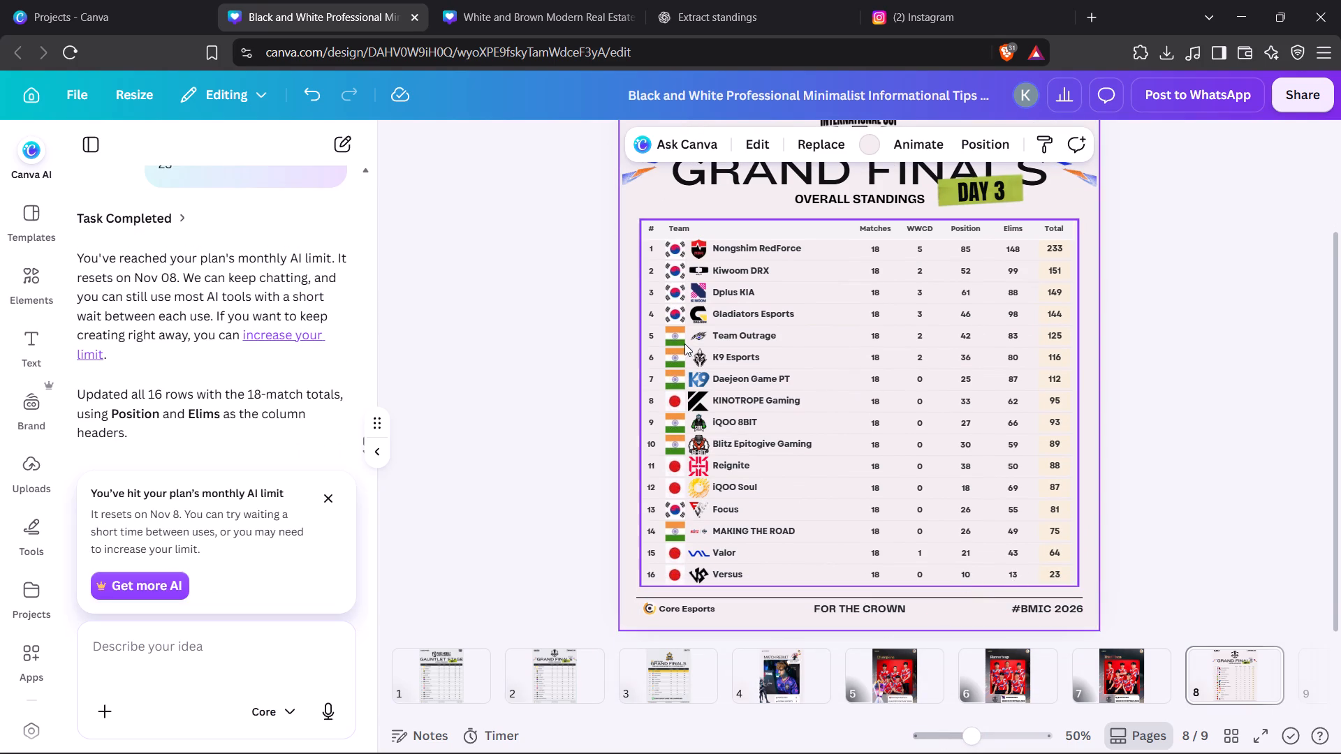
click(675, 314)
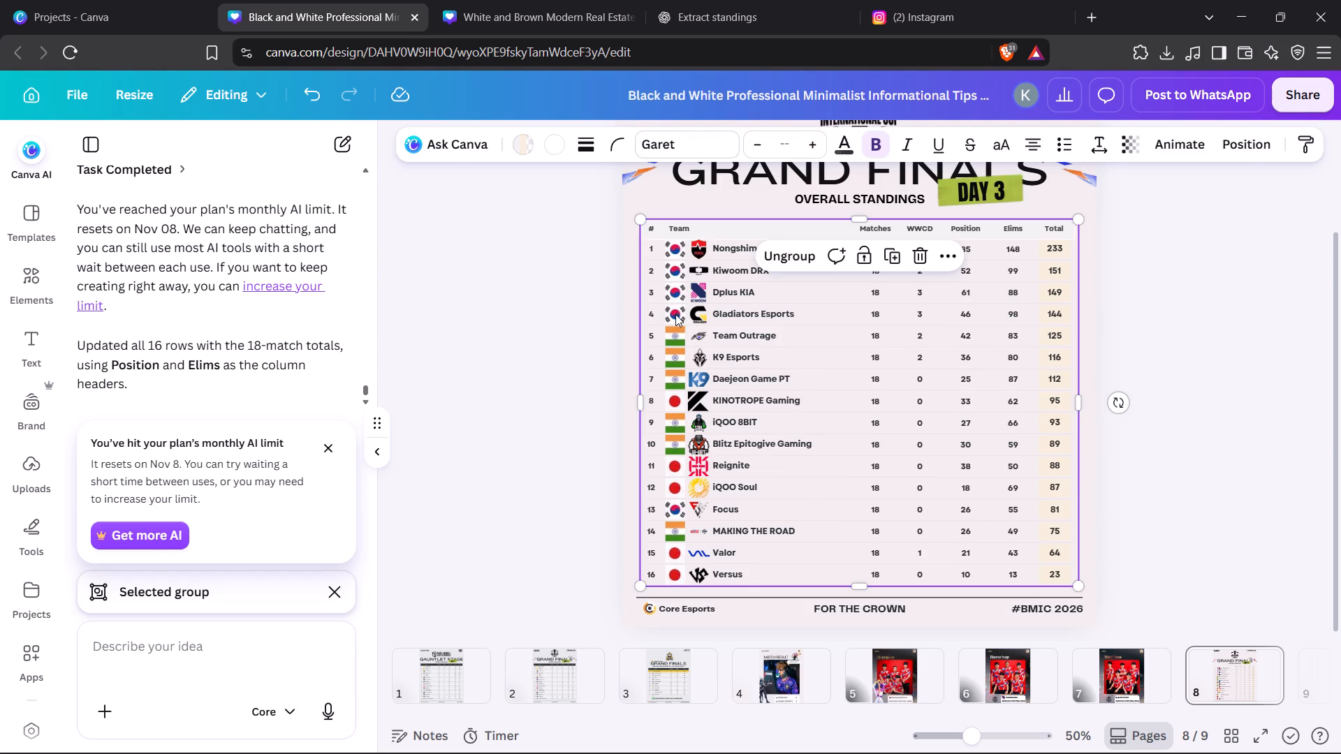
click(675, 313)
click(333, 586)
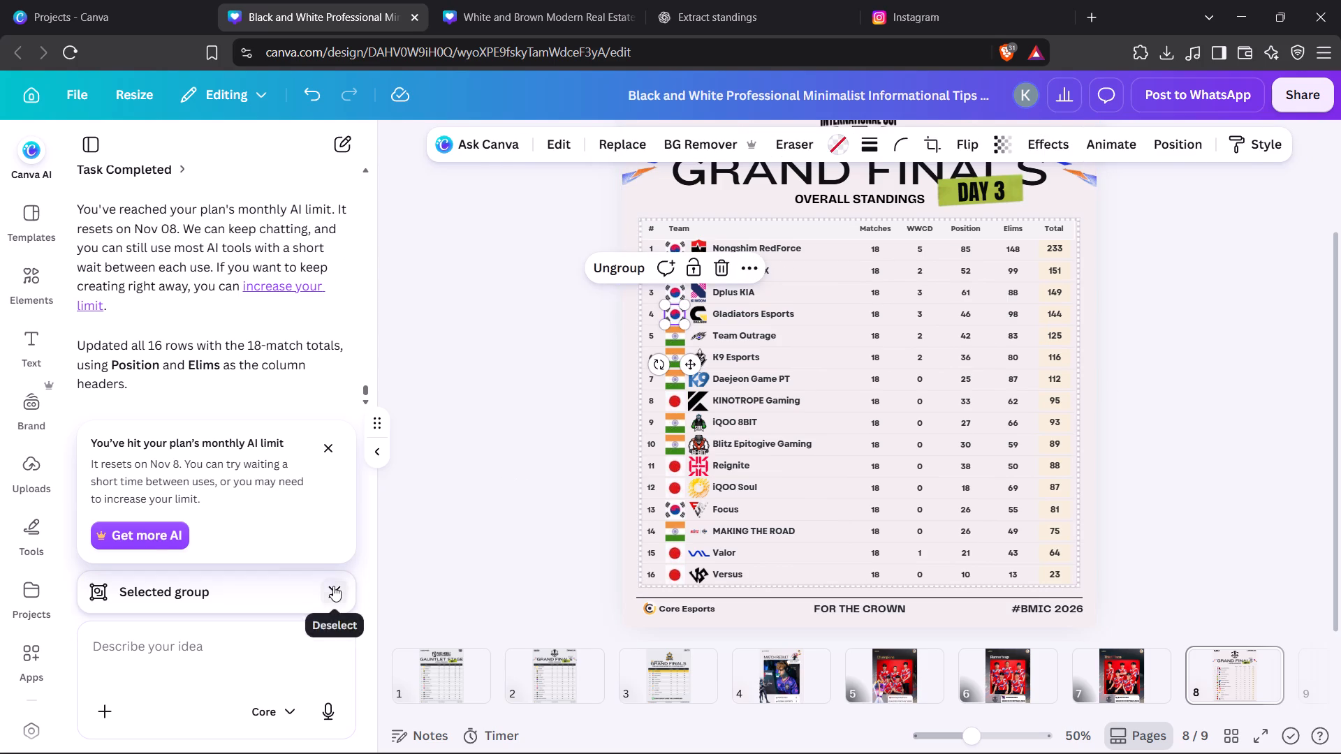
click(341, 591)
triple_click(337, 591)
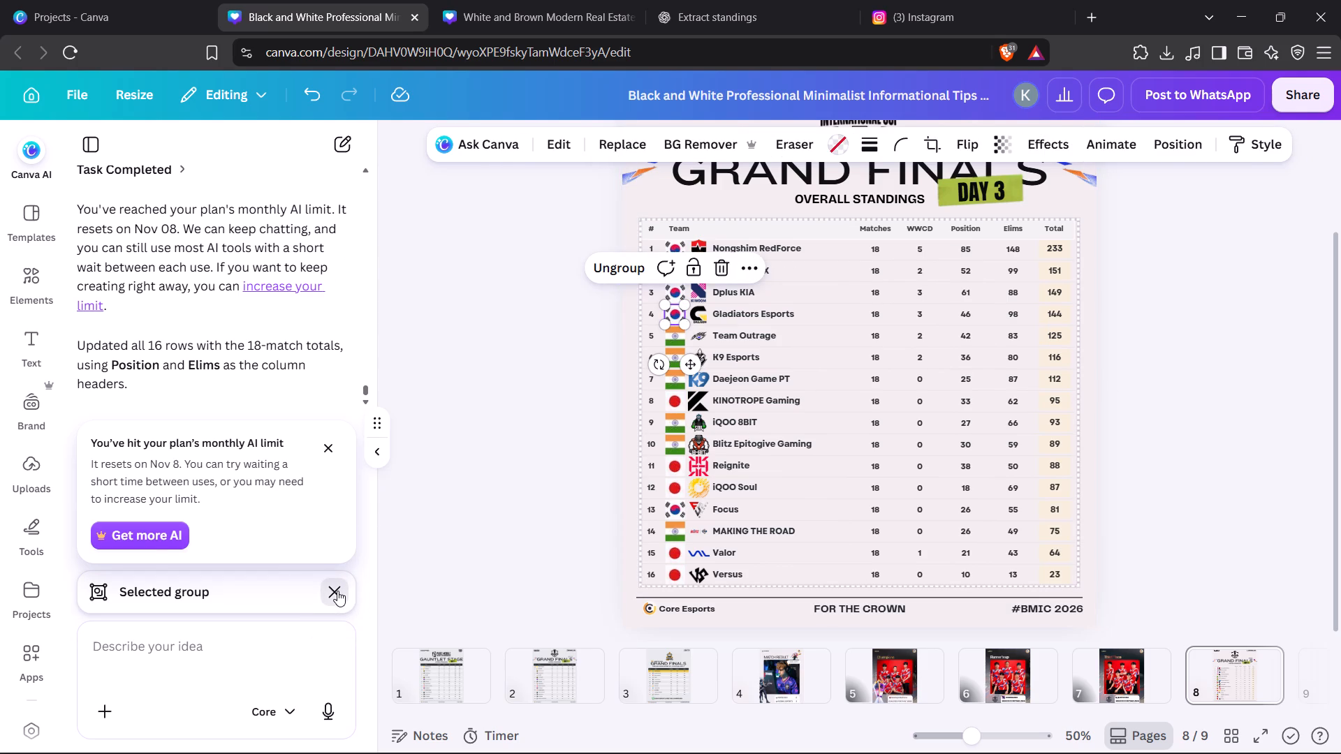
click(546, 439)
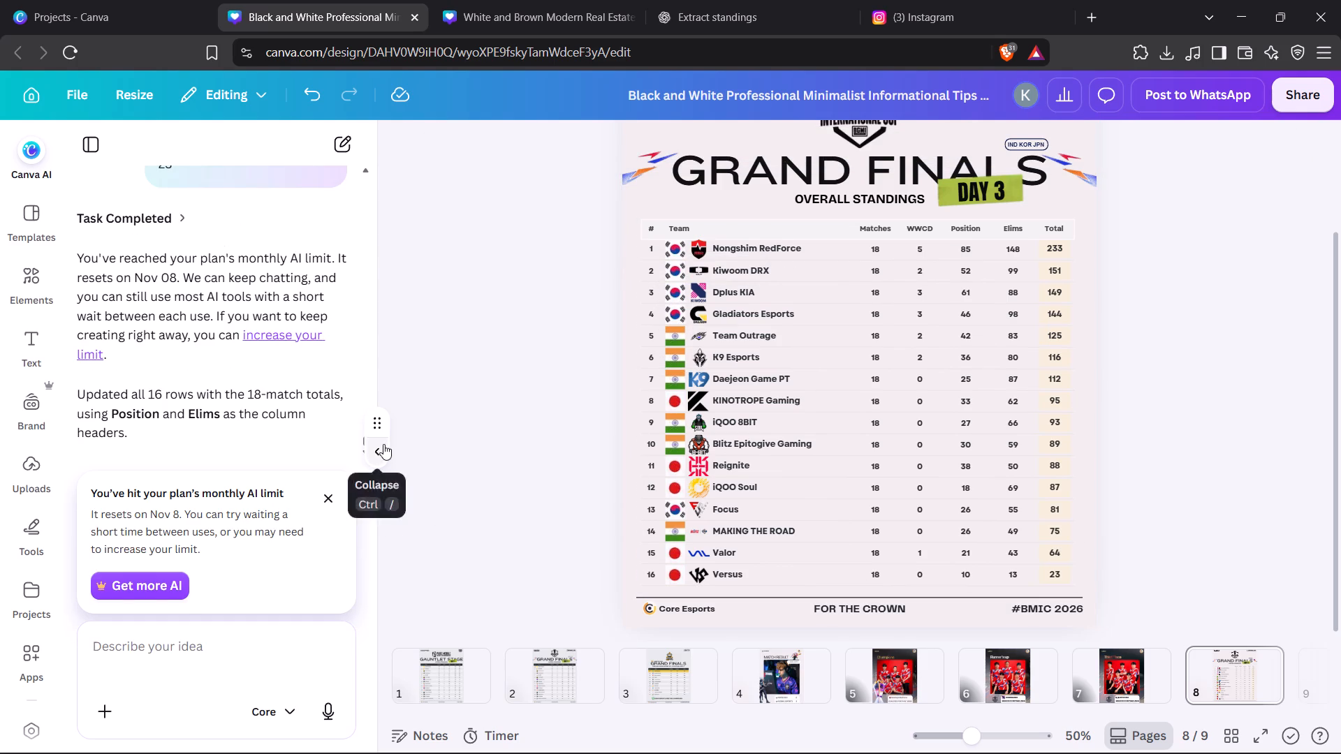
Replace the flag in the Gladiators Esports row of the page 8 standings with the Indian flag.
click(383, 444)
click(521, 319)
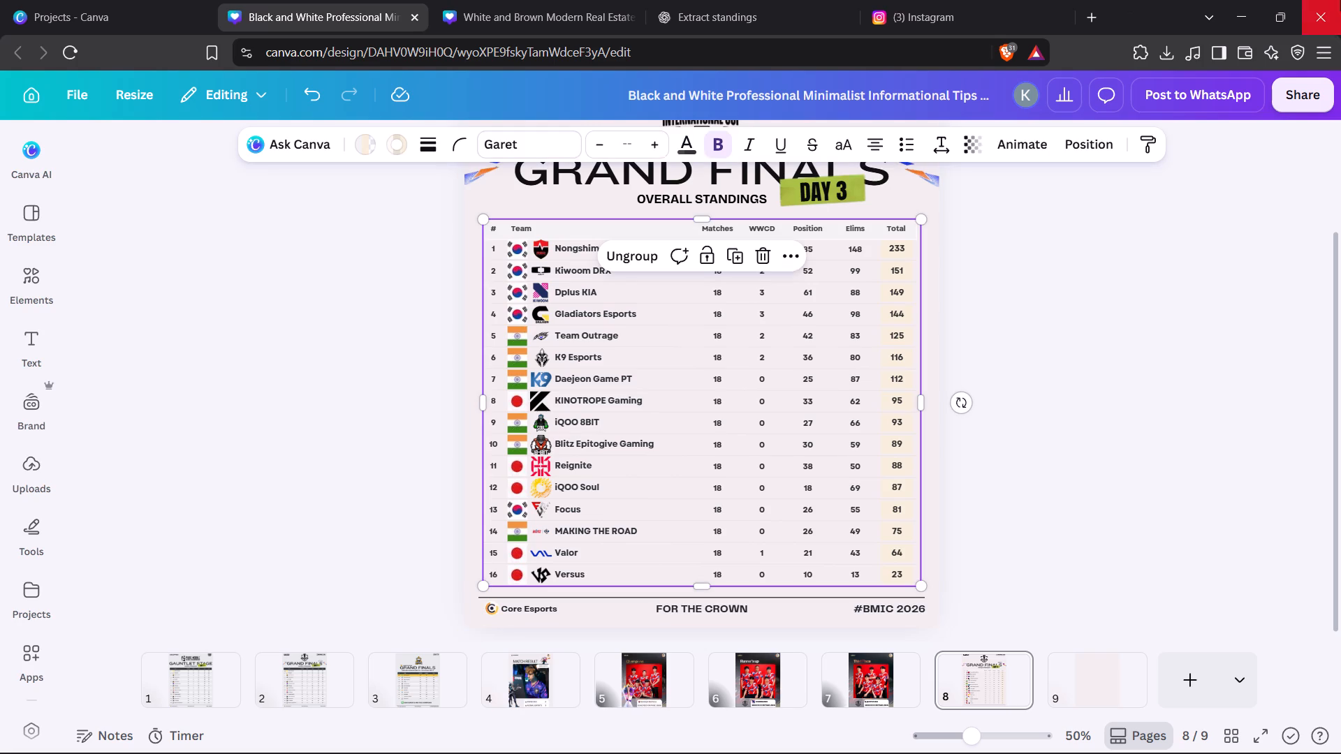
click(512, 315)
click(463, 147)
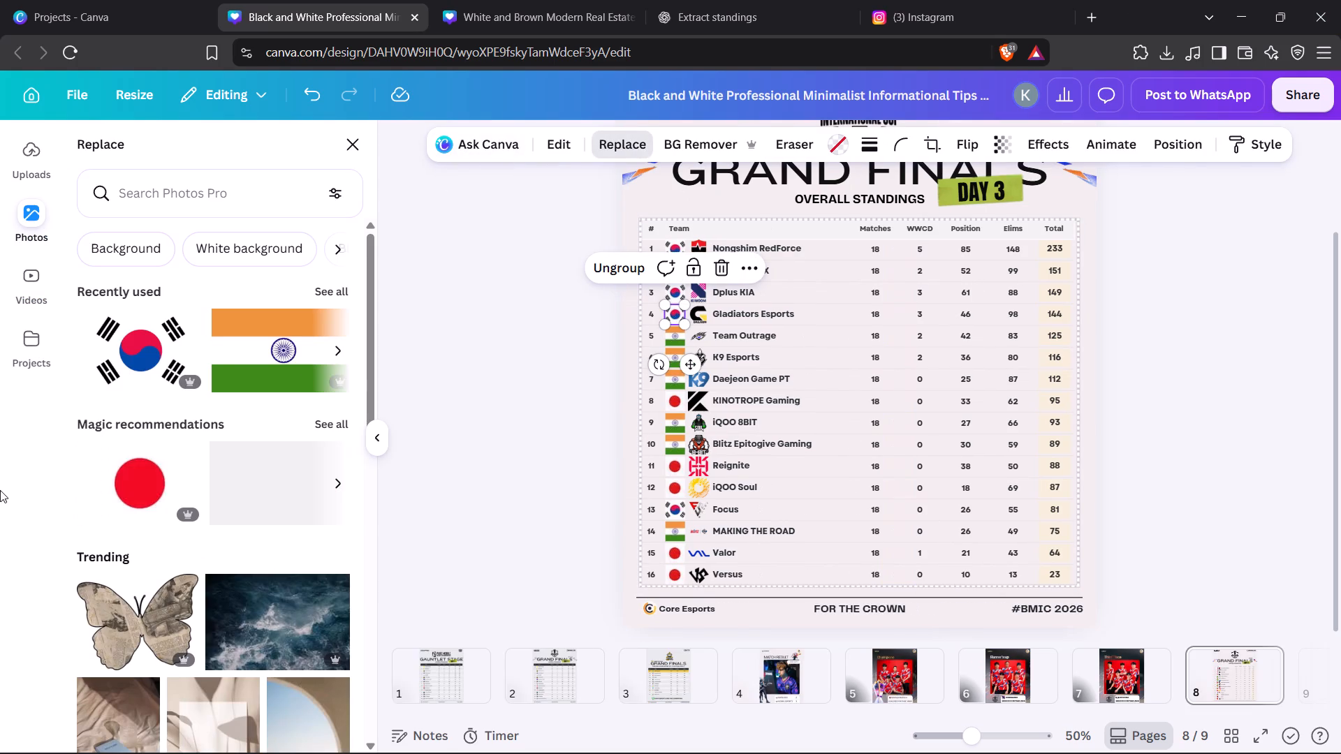
click(242, 358)
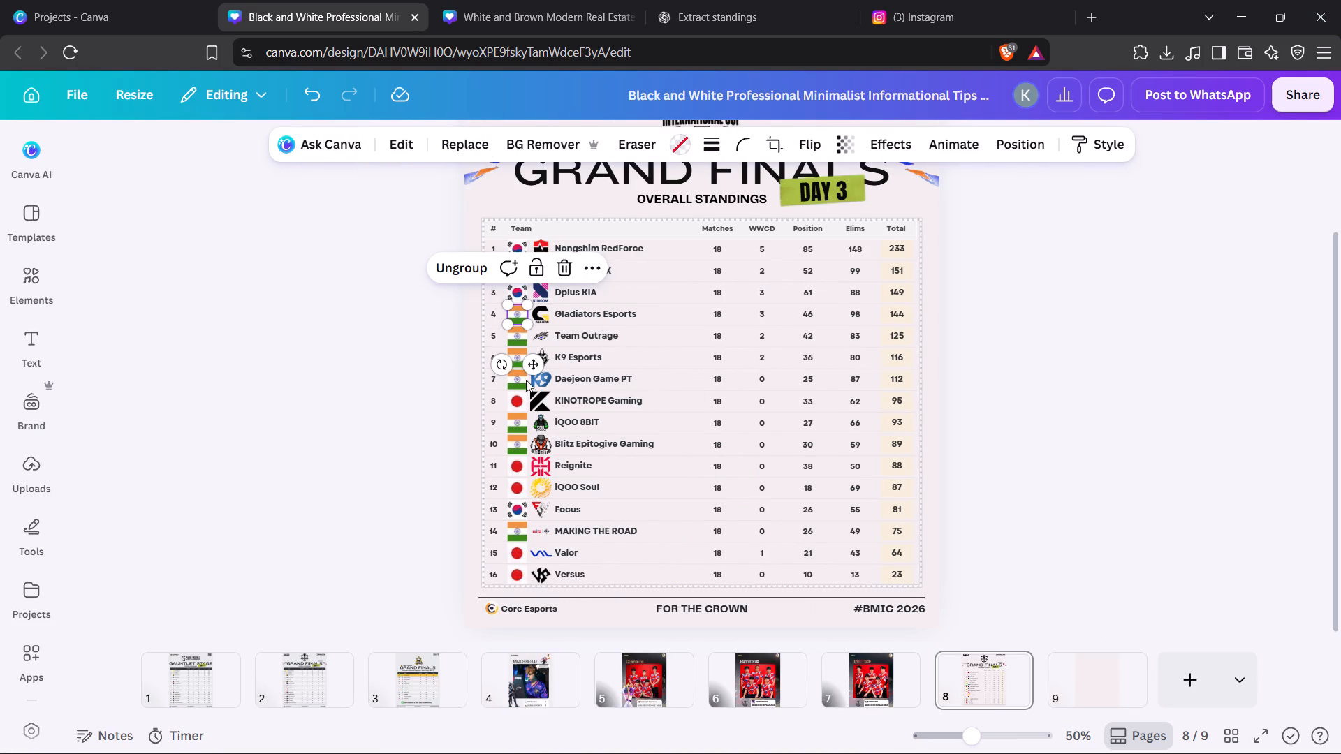
Replace the flag in the Daejeon Game PT row with the South Korean flag.
click(520, 378)
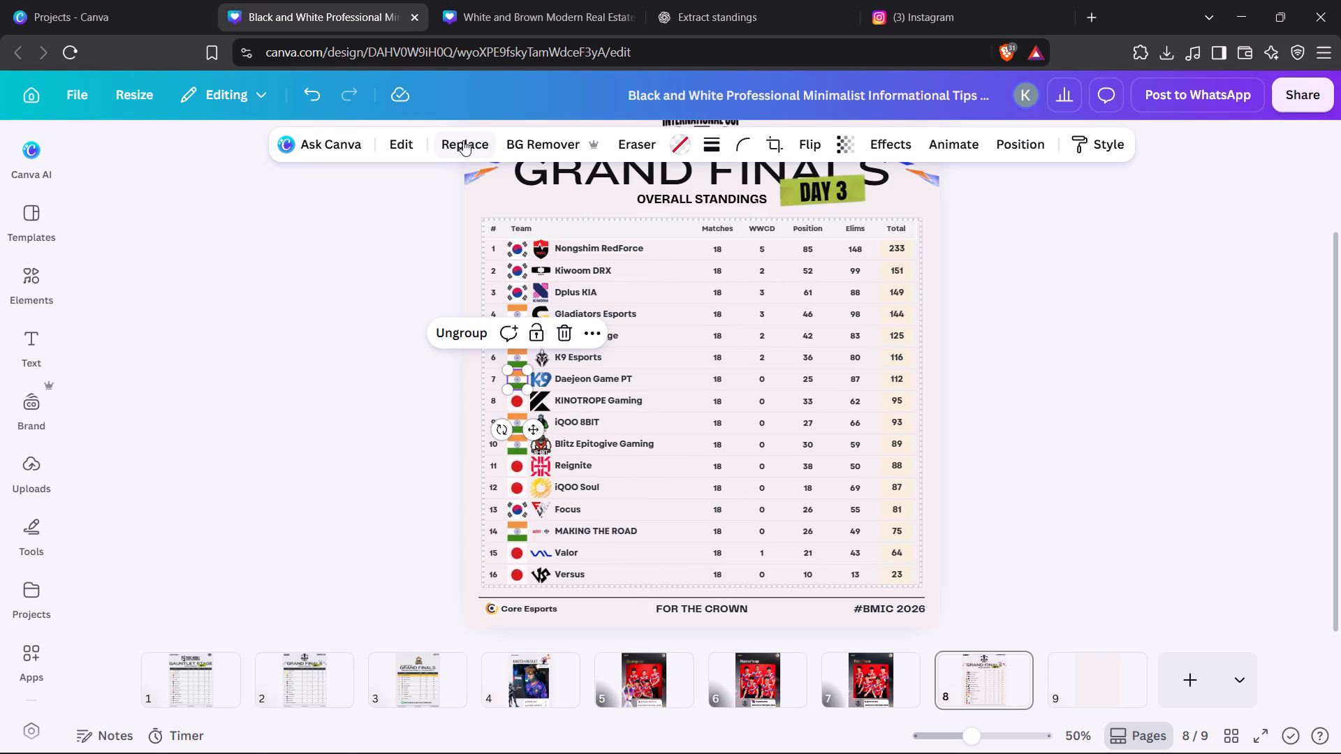
click(463, 140)
click(295, 358)
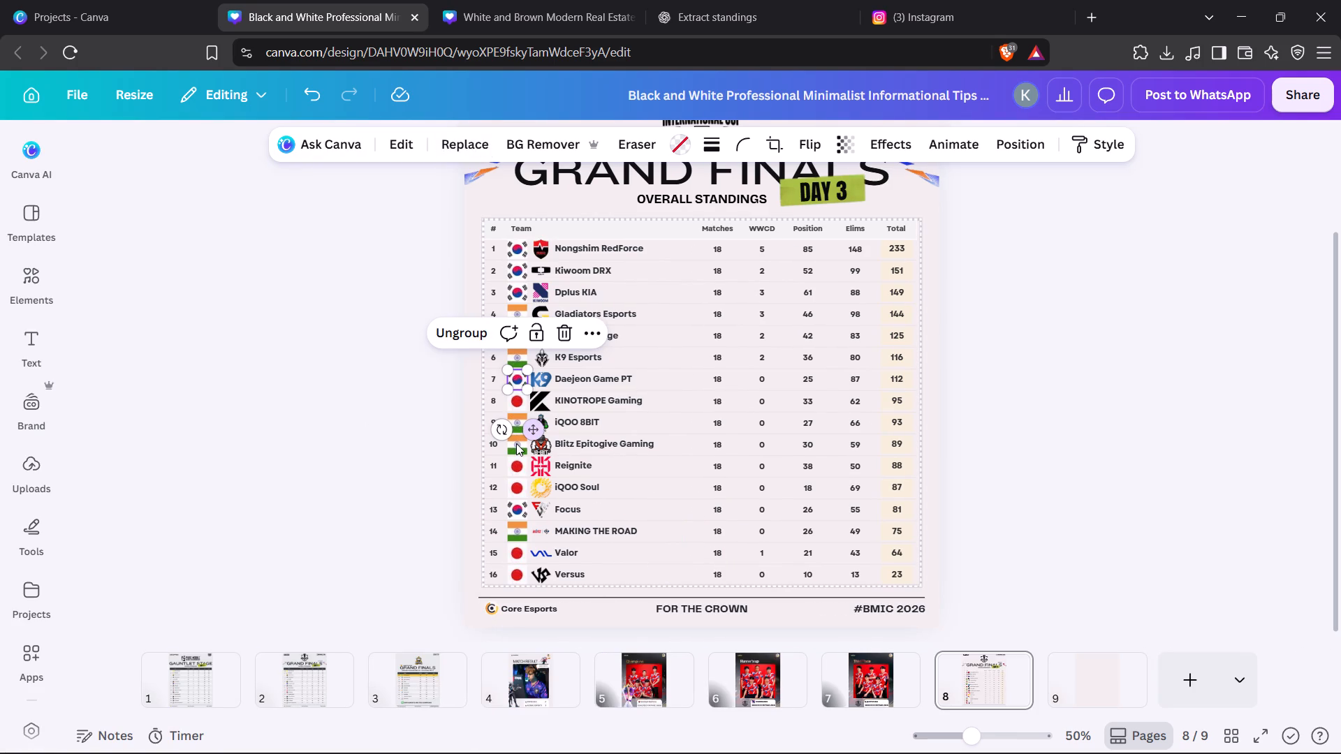
Replace the flag in the iQOO Soul row with the Indian flag.
click(515, 489)
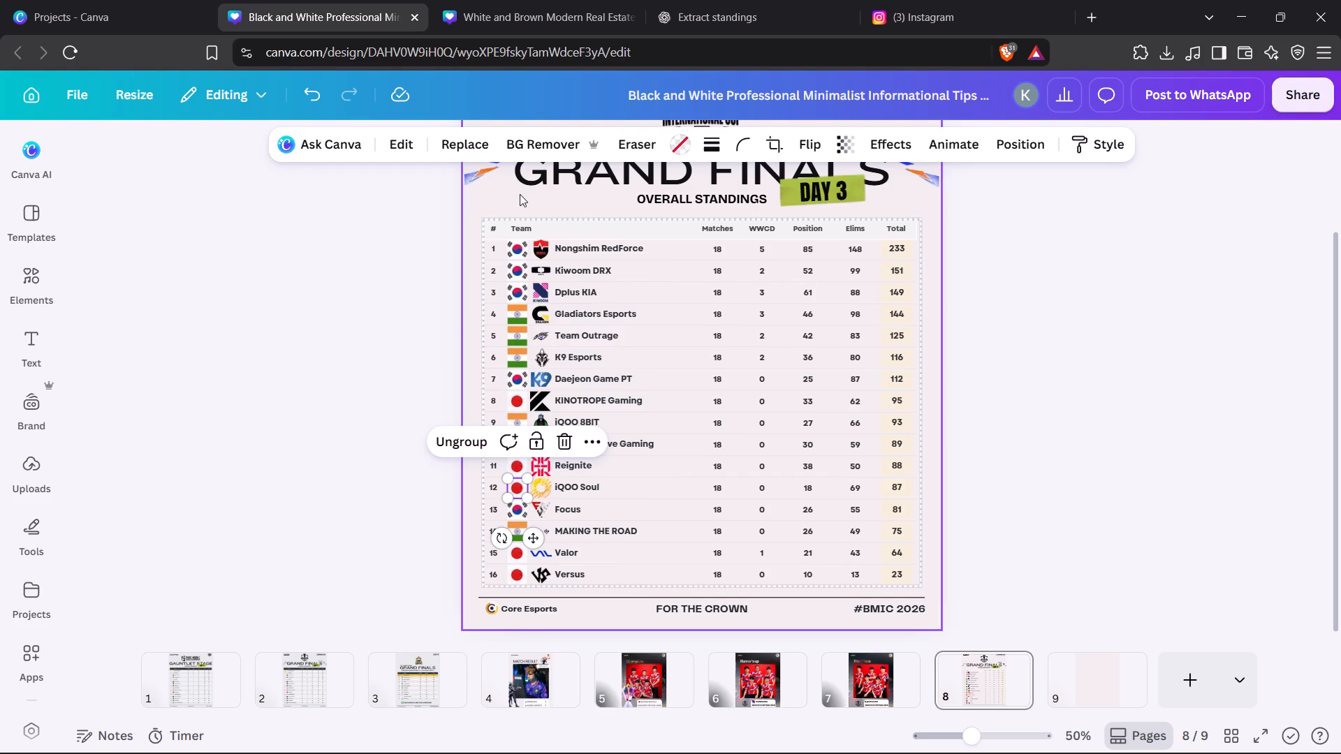
click(474, 141)
click(242, 337)
click(423, 530)
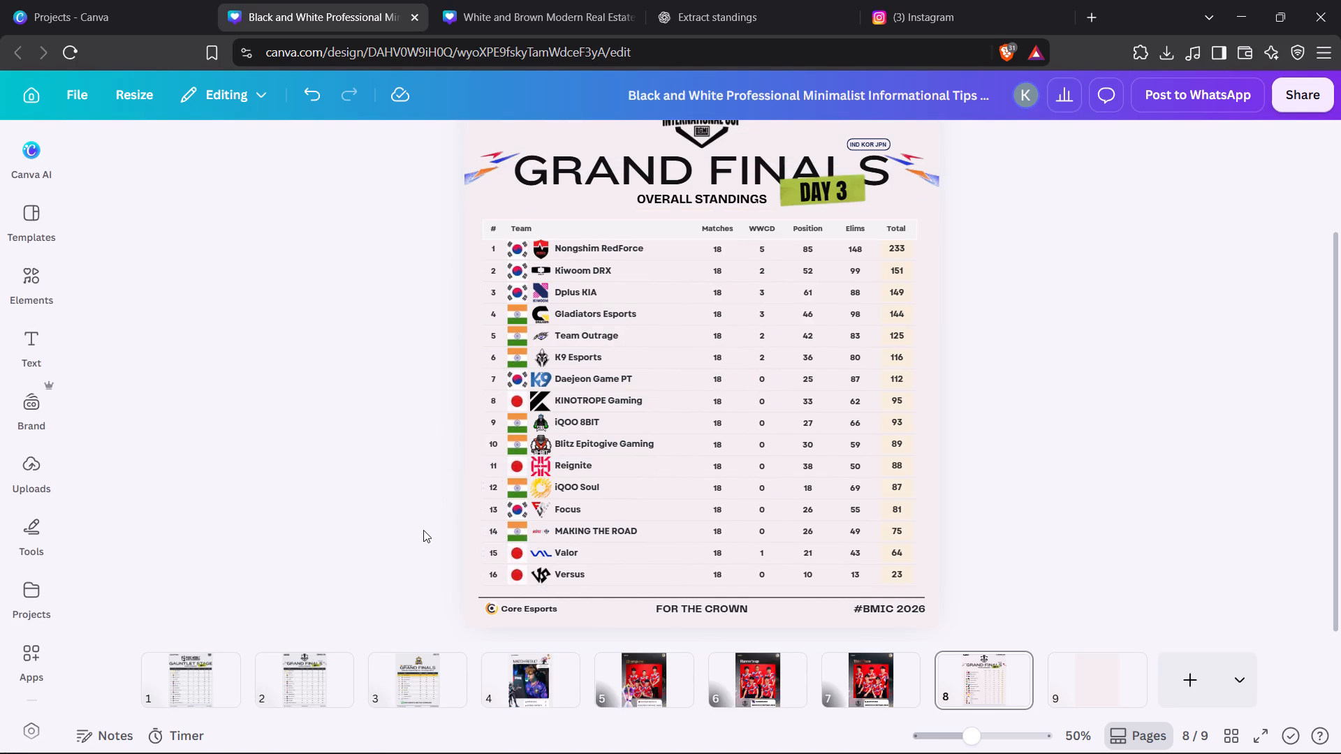
Replace the flag in the MAKING THE ROAD row with the Japanese flag.
click(515, 531)
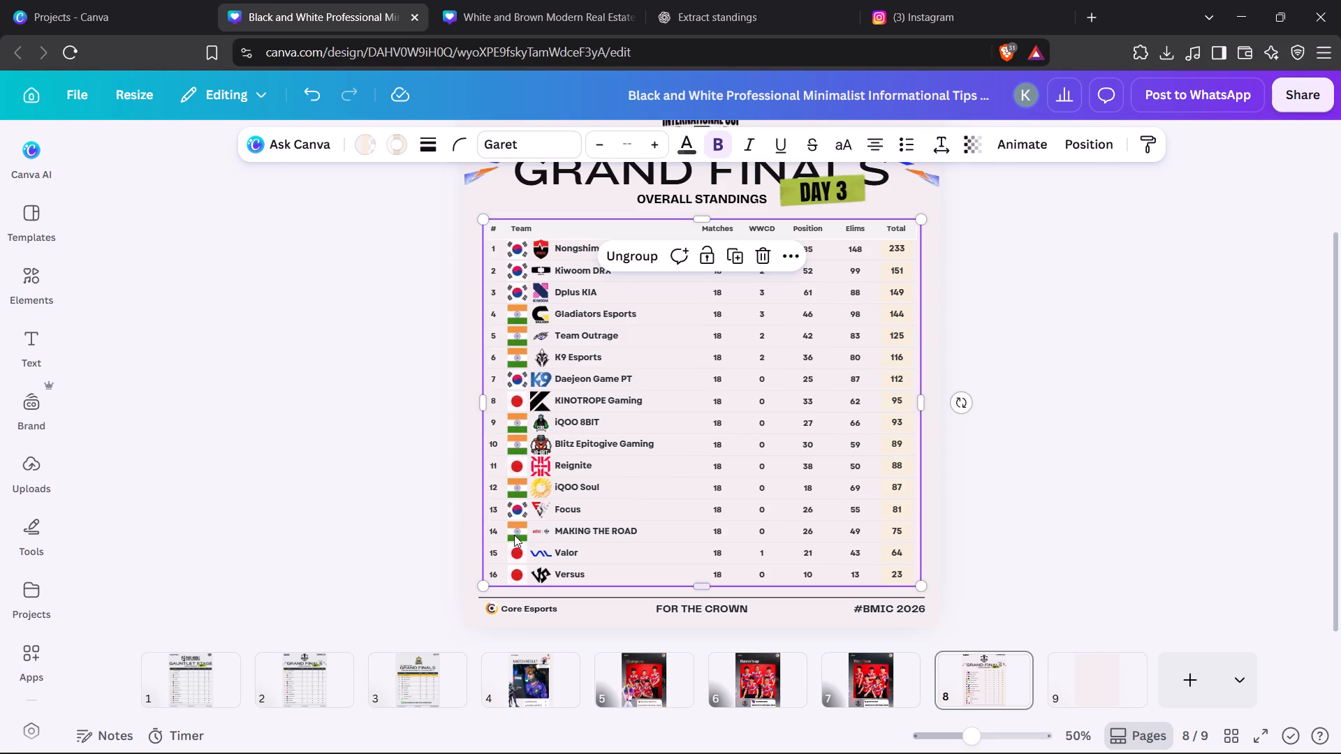
click(515, 535)
click(451, 144)
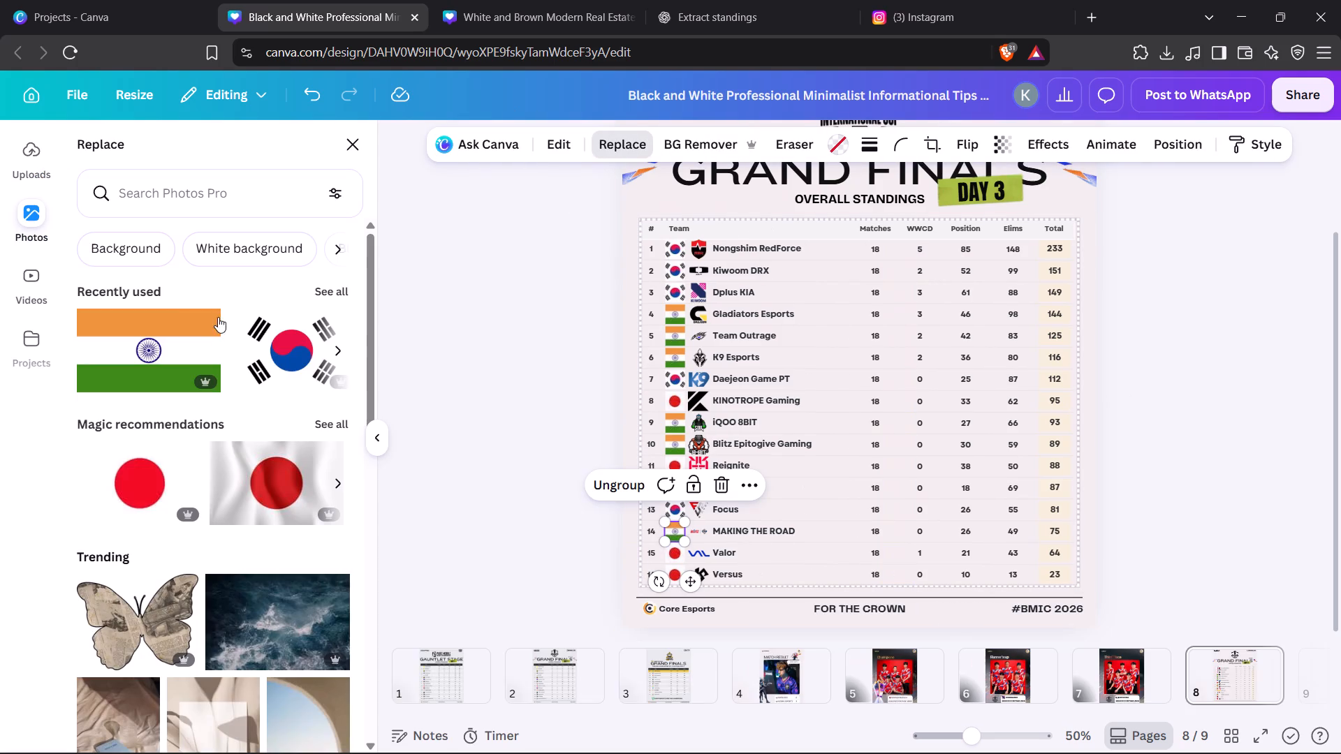
click(158, 482)
click(377, 549)
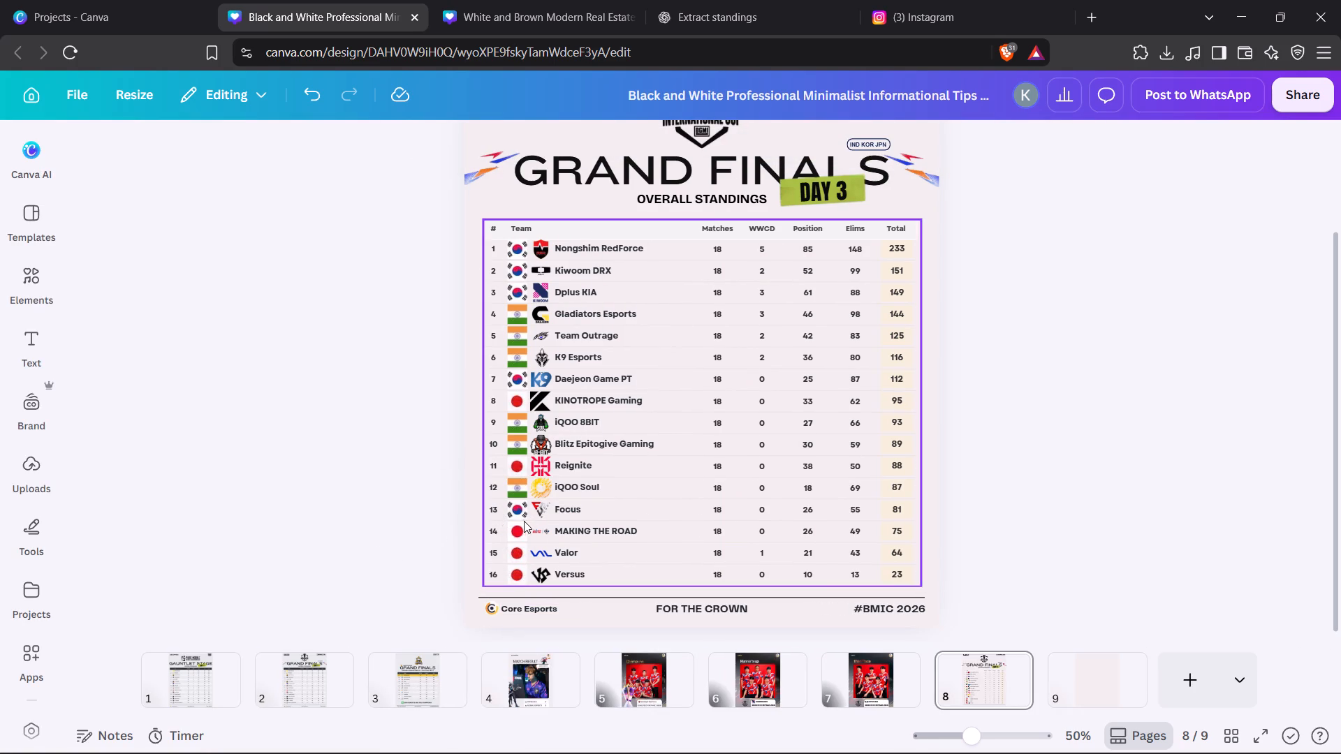
Change the team name in row 9 of the standings to "Team 8BIT".
click(564, 419)
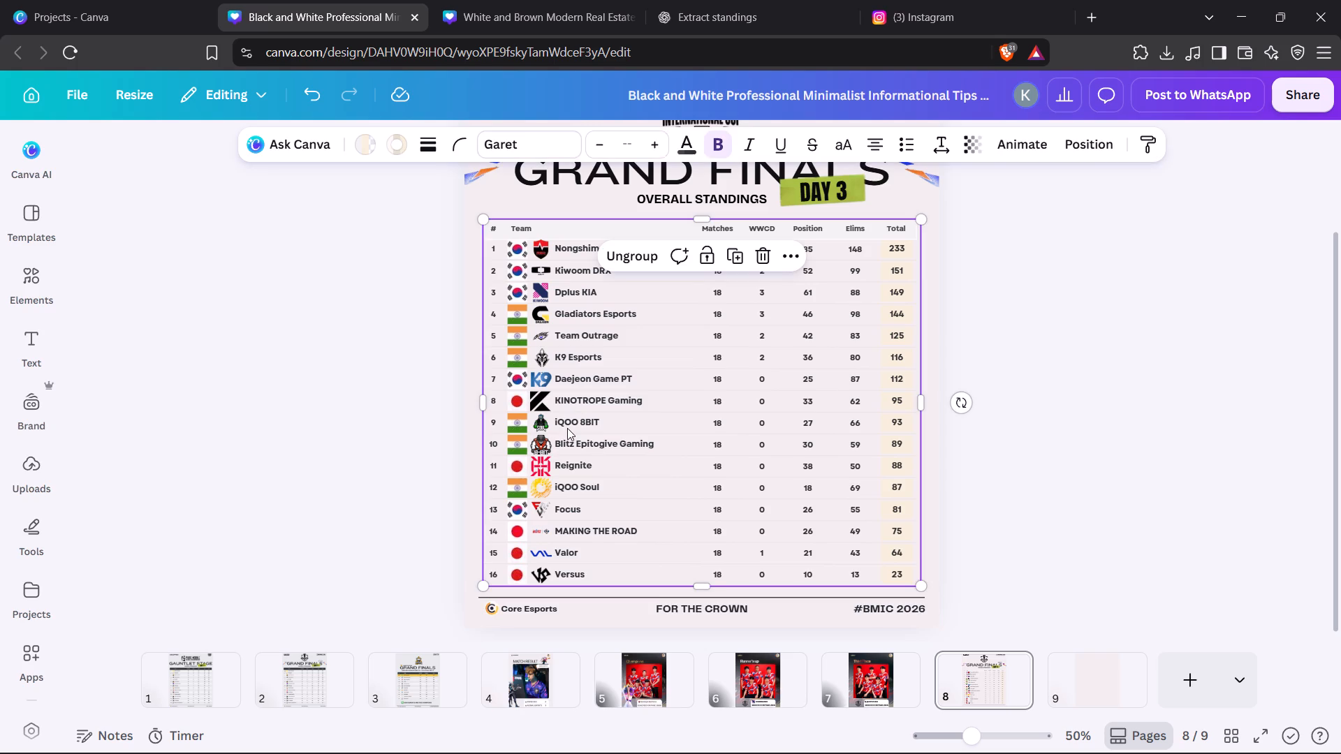
click(569, 417)
click(575, 424)
click(578, 421)
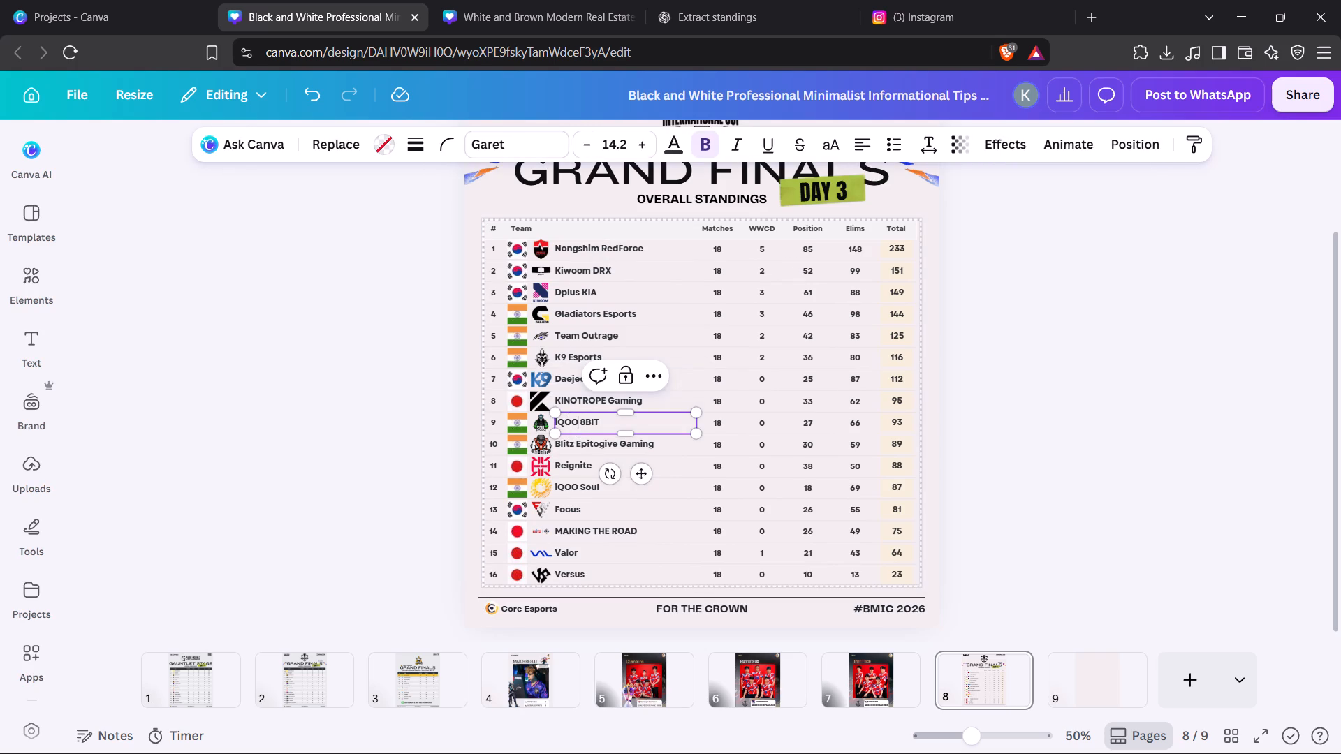
key(BackSpace)
key(BackSpace)
key(BackSpace)
key(BackSpace)
text(Team)
Change the team name in row 12 of the standings to "Team Soul".
click(581, 480)
click(576, 482)
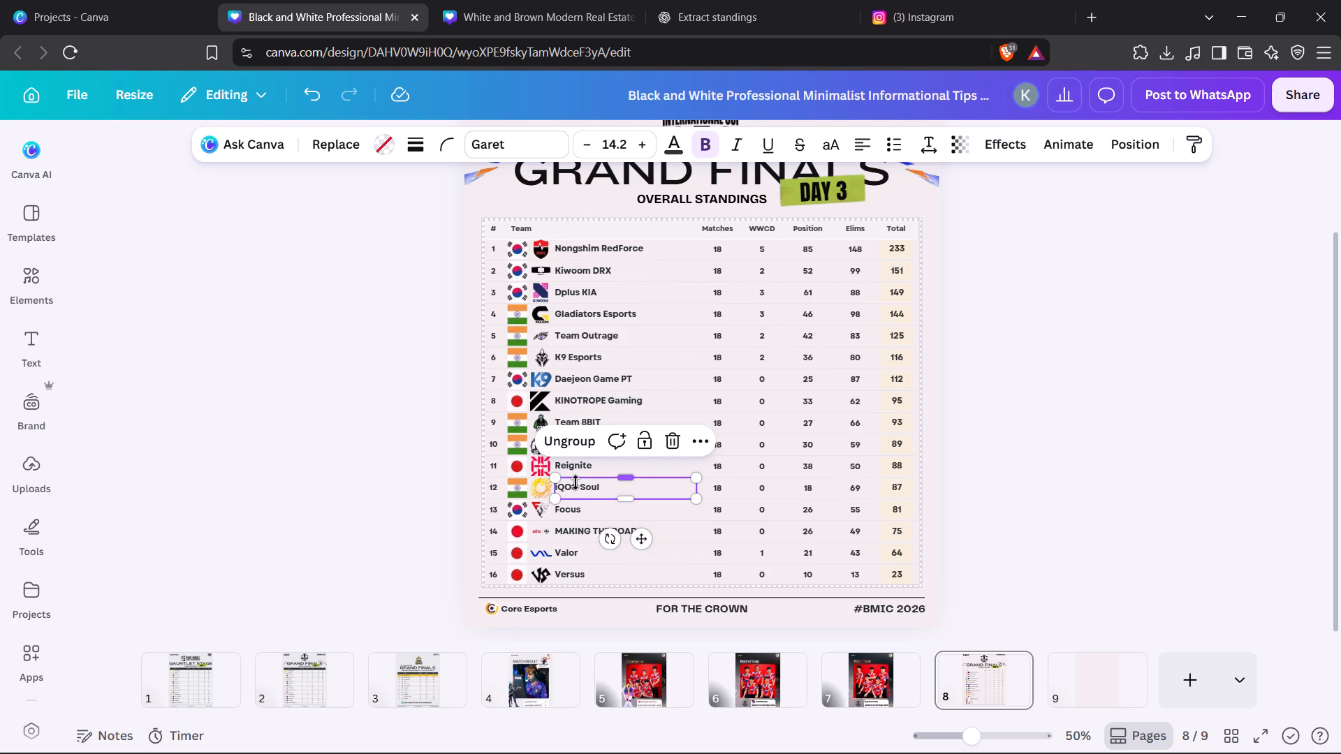
click(580, 483)
click(580, 486)
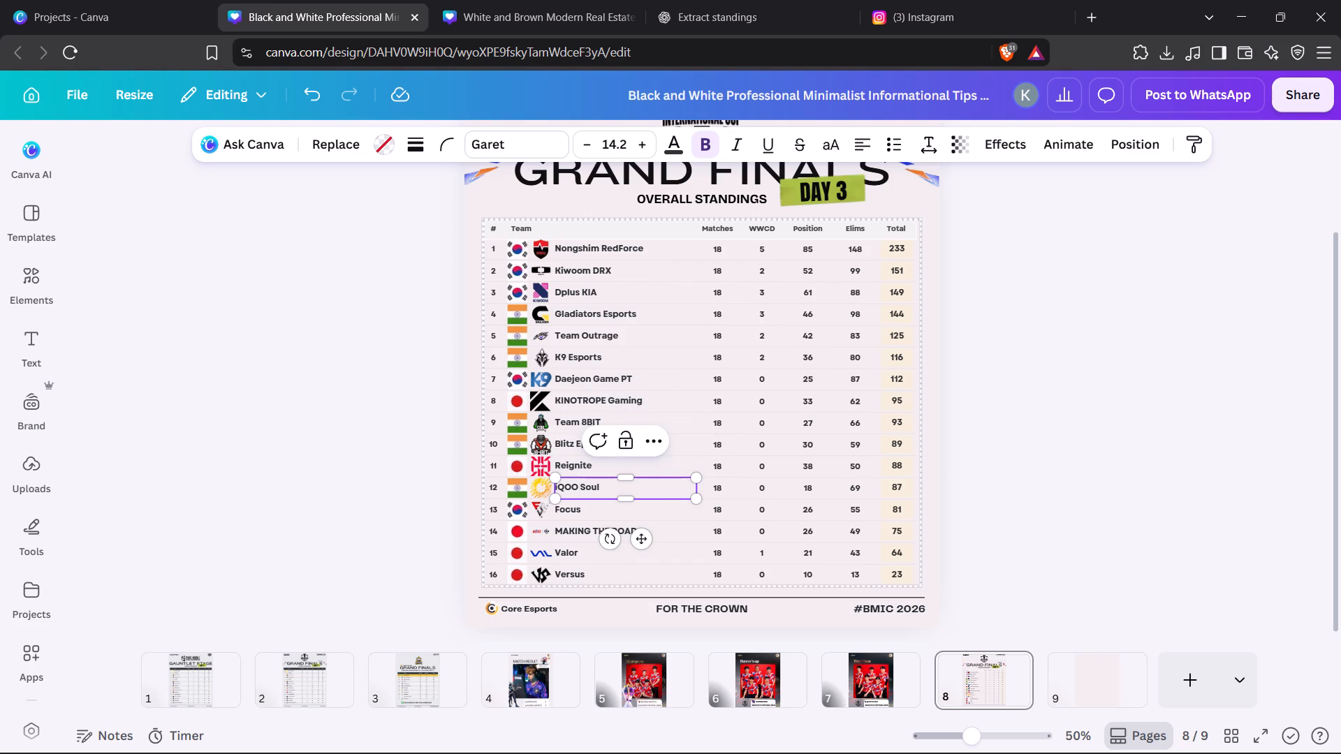
key(Left)
key(BackSpace)
key(BackSpace)
key(BackSpace)
key(BackSpace)
key(shift+y)
key(BackSpace)
text(Team)
click(987, 406)
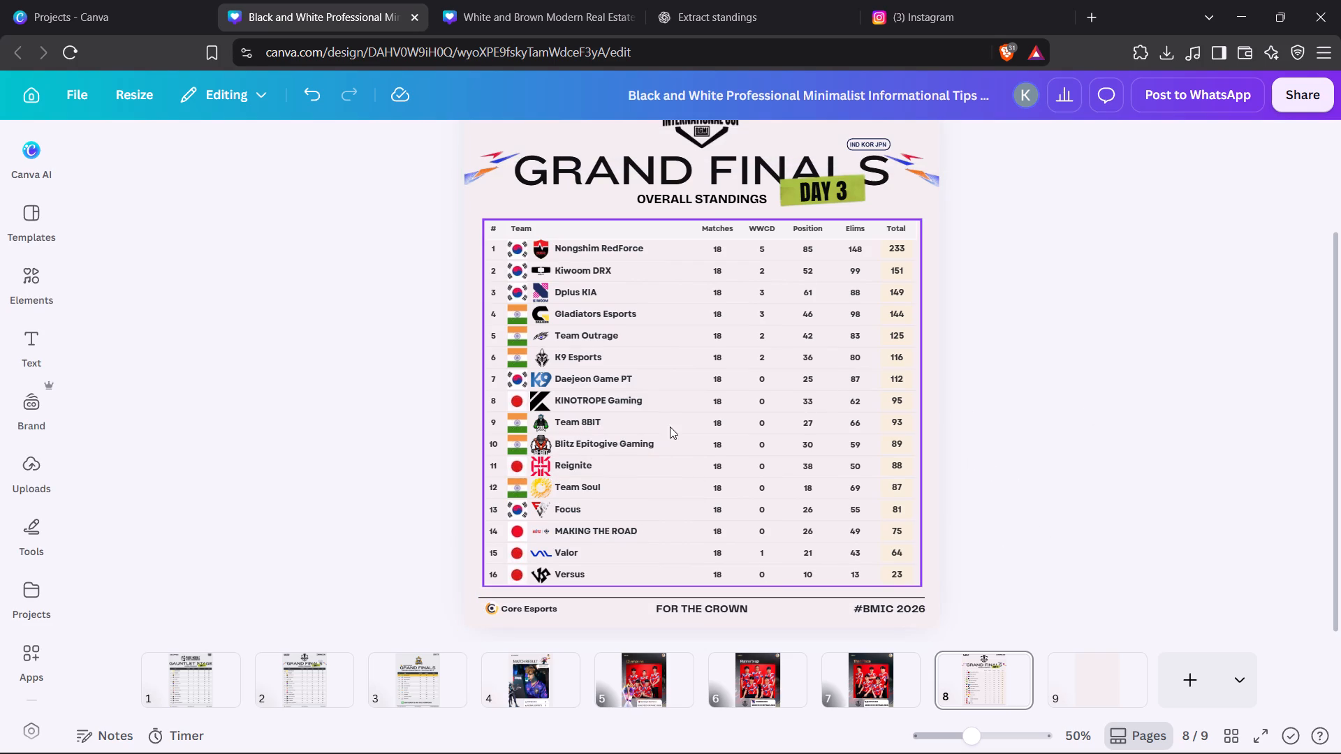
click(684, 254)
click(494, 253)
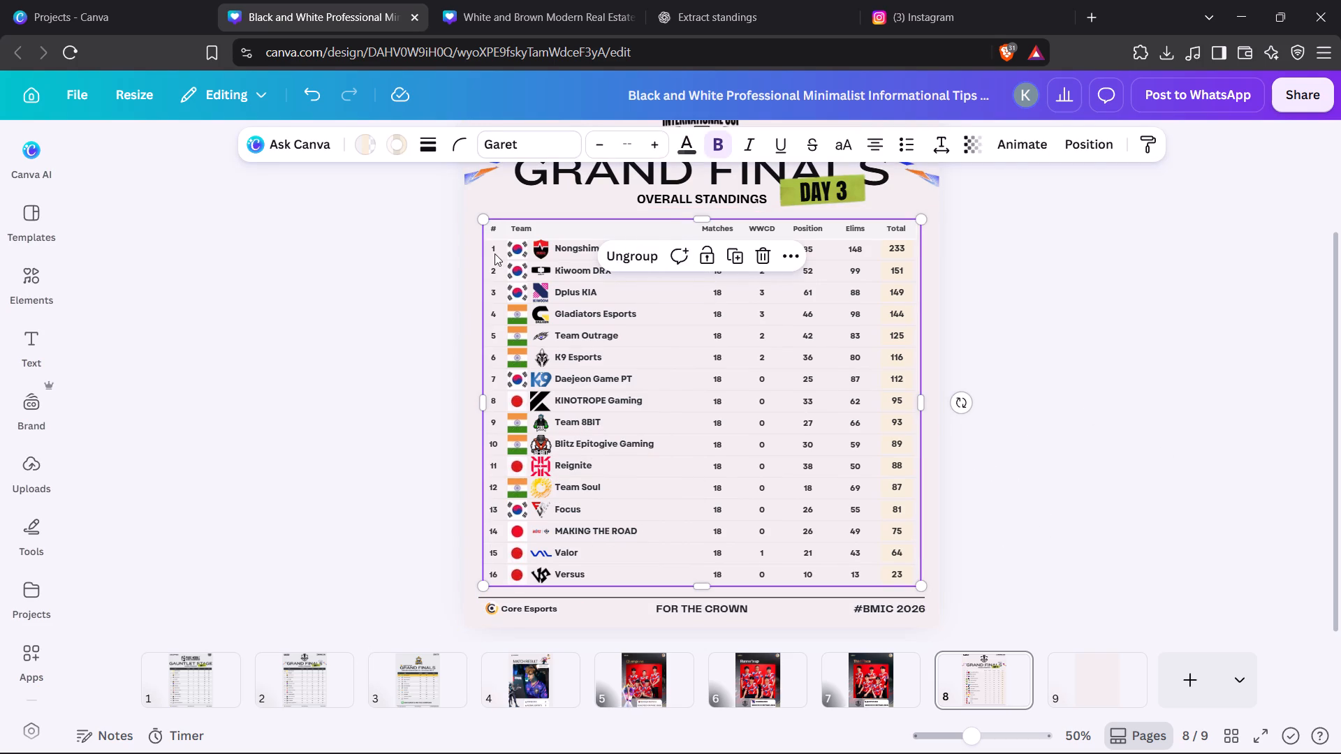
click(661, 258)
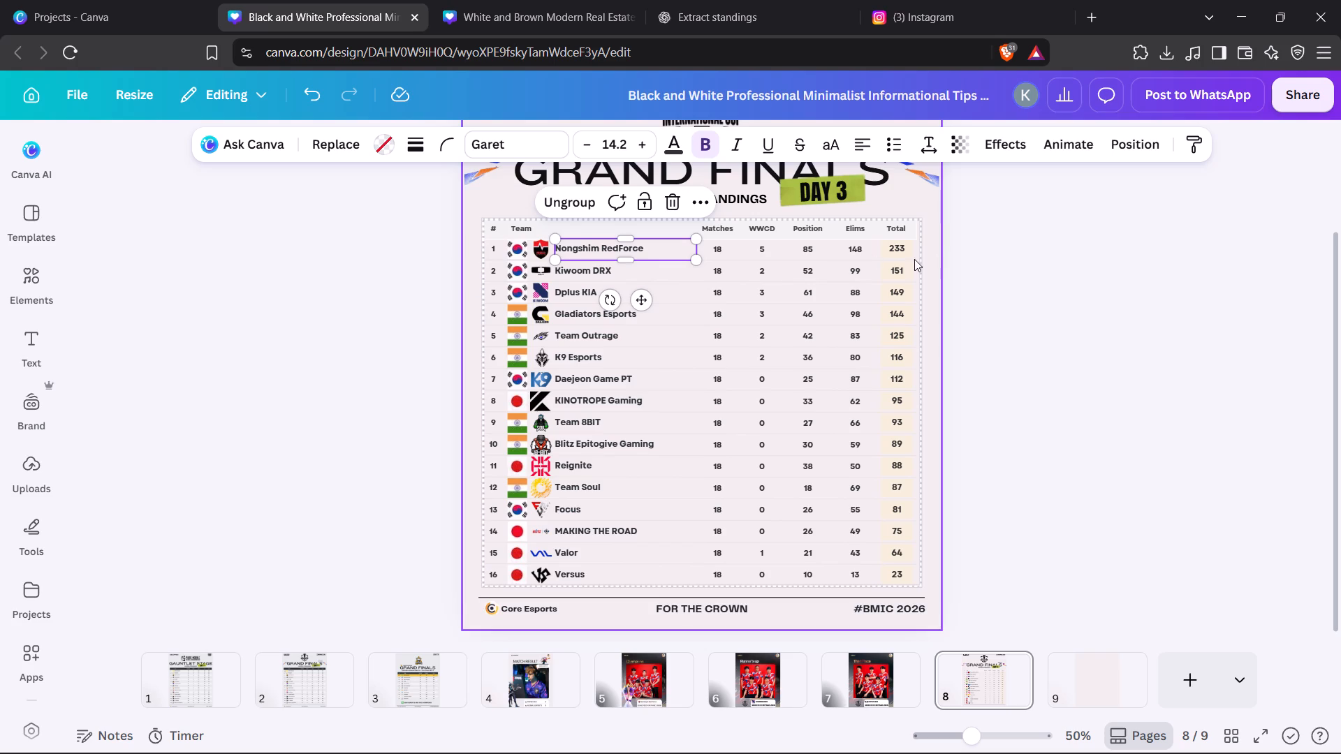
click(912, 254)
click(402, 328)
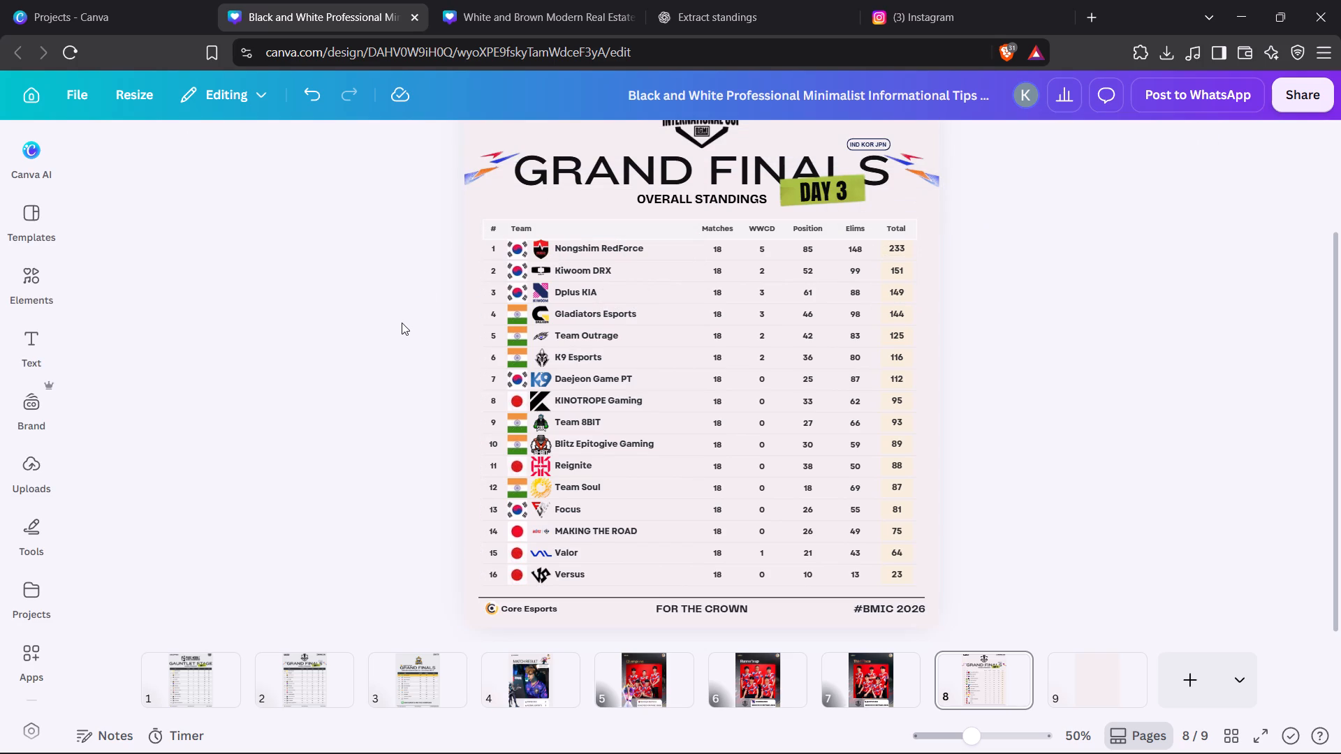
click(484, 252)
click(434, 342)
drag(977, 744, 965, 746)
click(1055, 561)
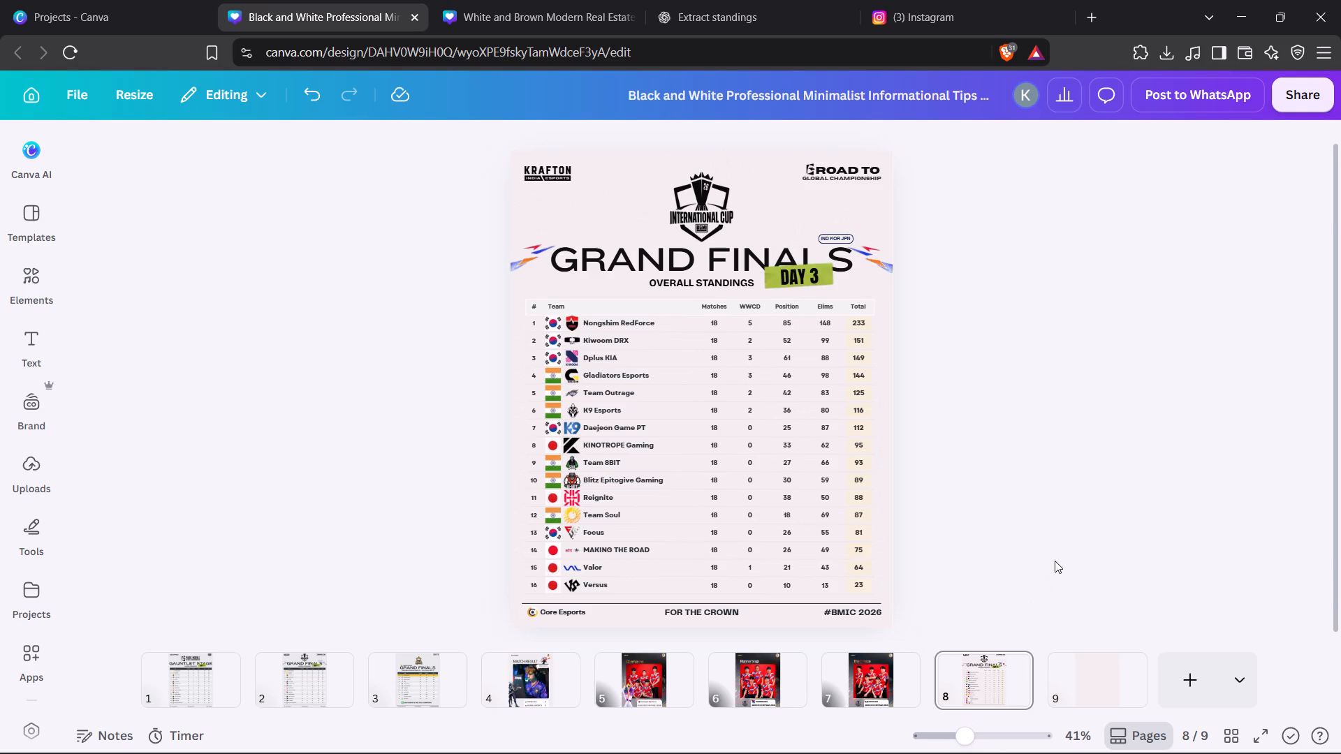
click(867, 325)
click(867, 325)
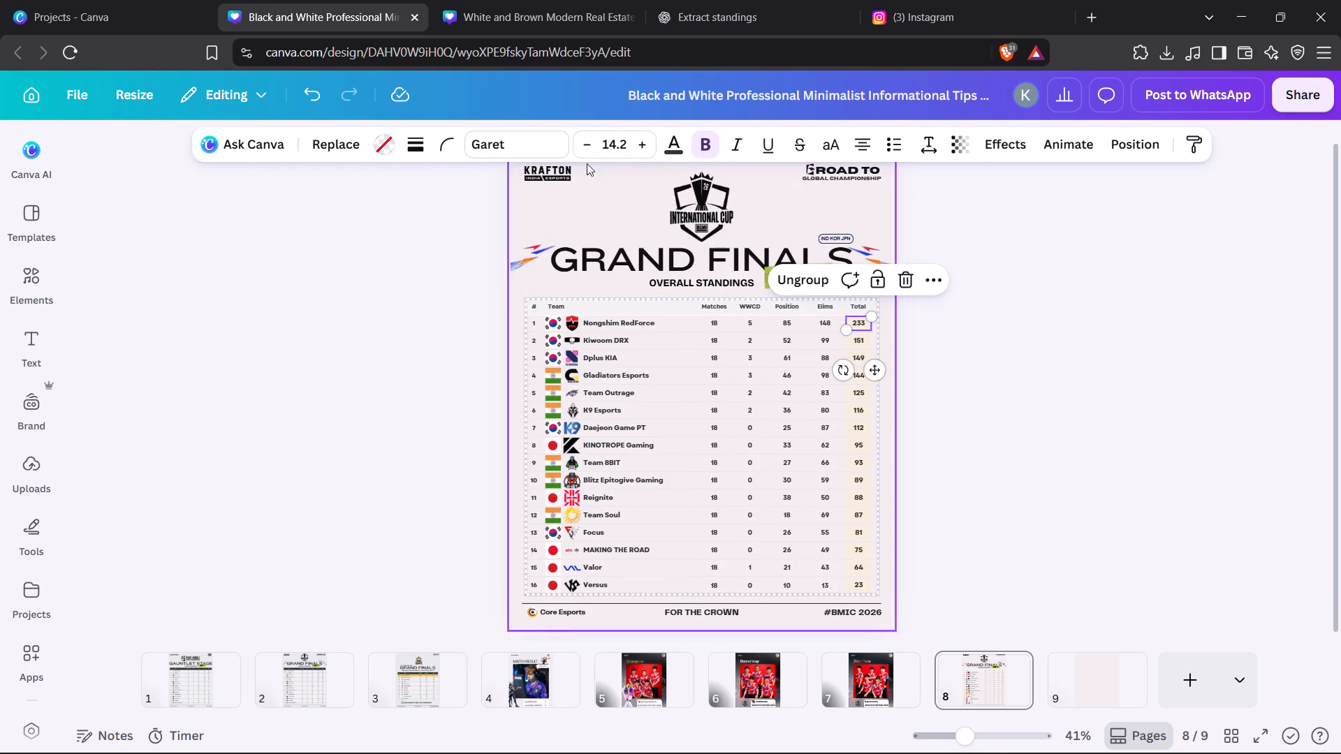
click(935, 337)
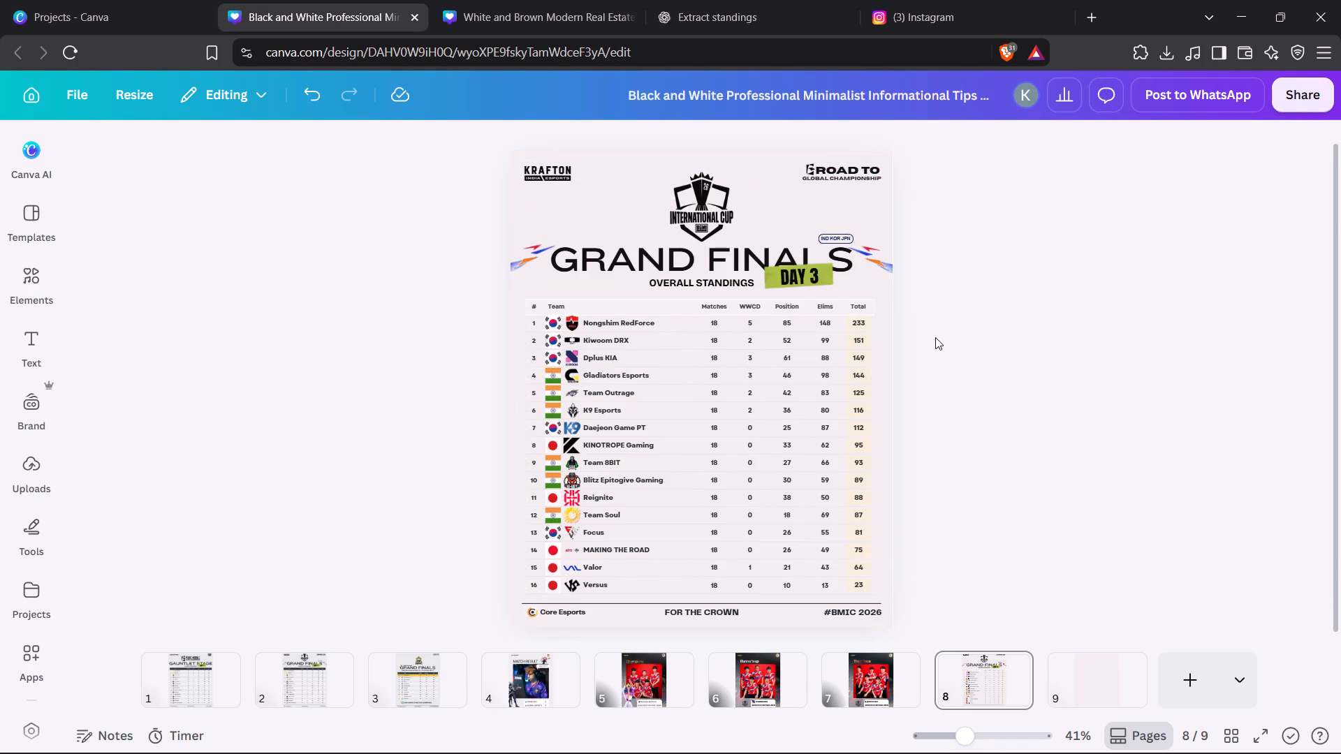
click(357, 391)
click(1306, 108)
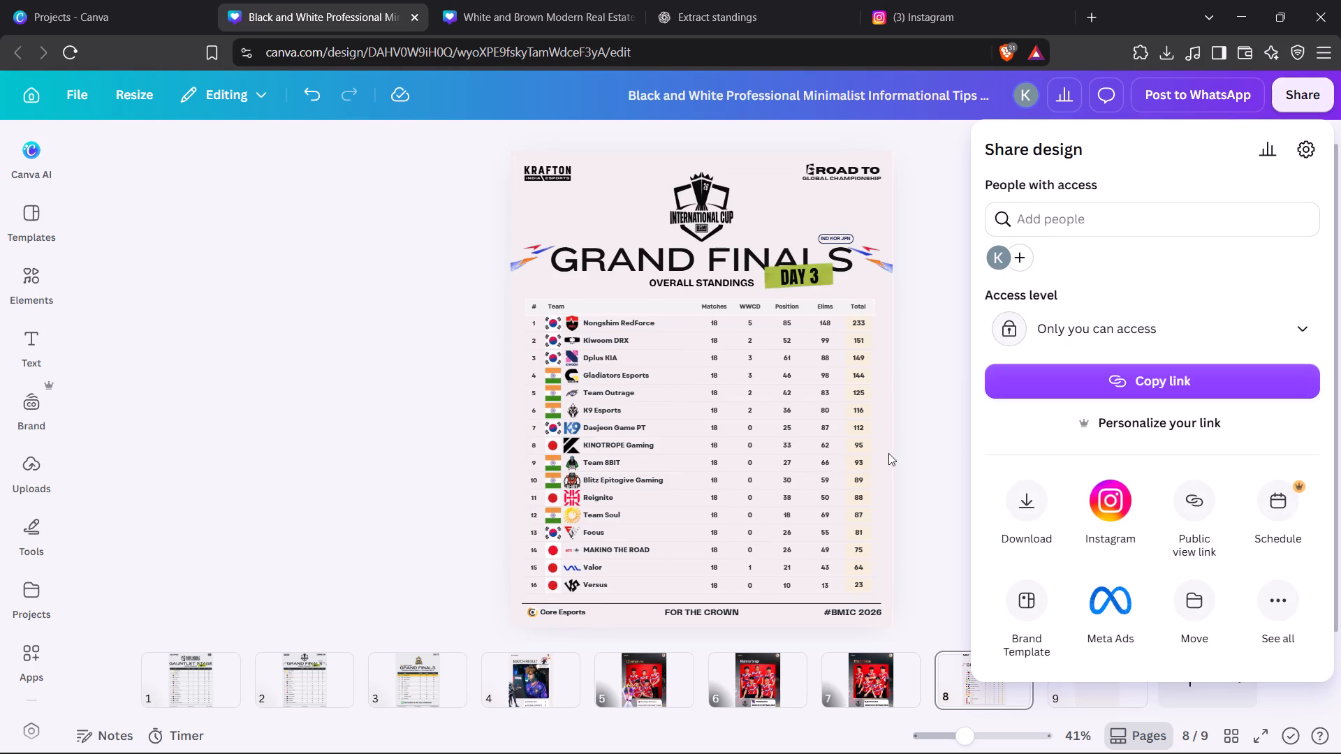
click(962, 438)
Replace the logo in the Gladiators Esports row of the standings with the uploaded black warrior-helmet logo.
click(575, 377)
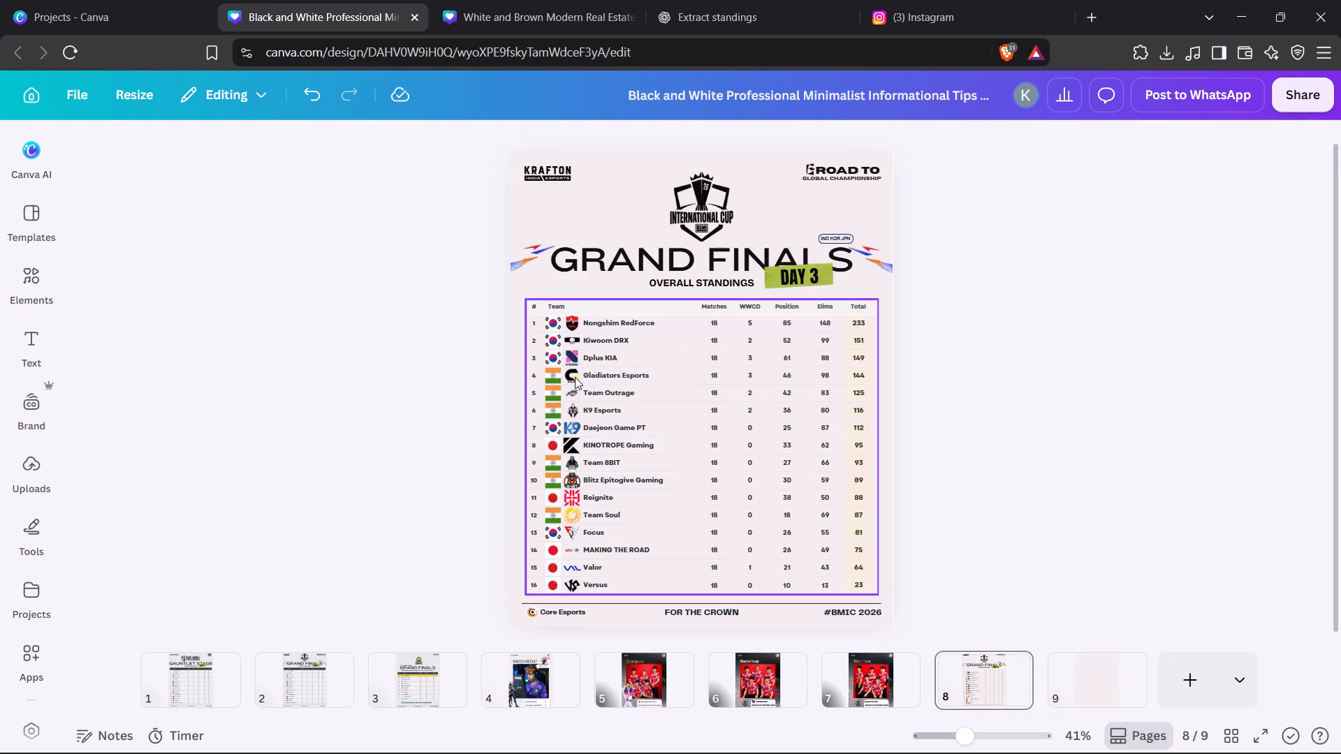
click(575, 377)
click(460, 146)
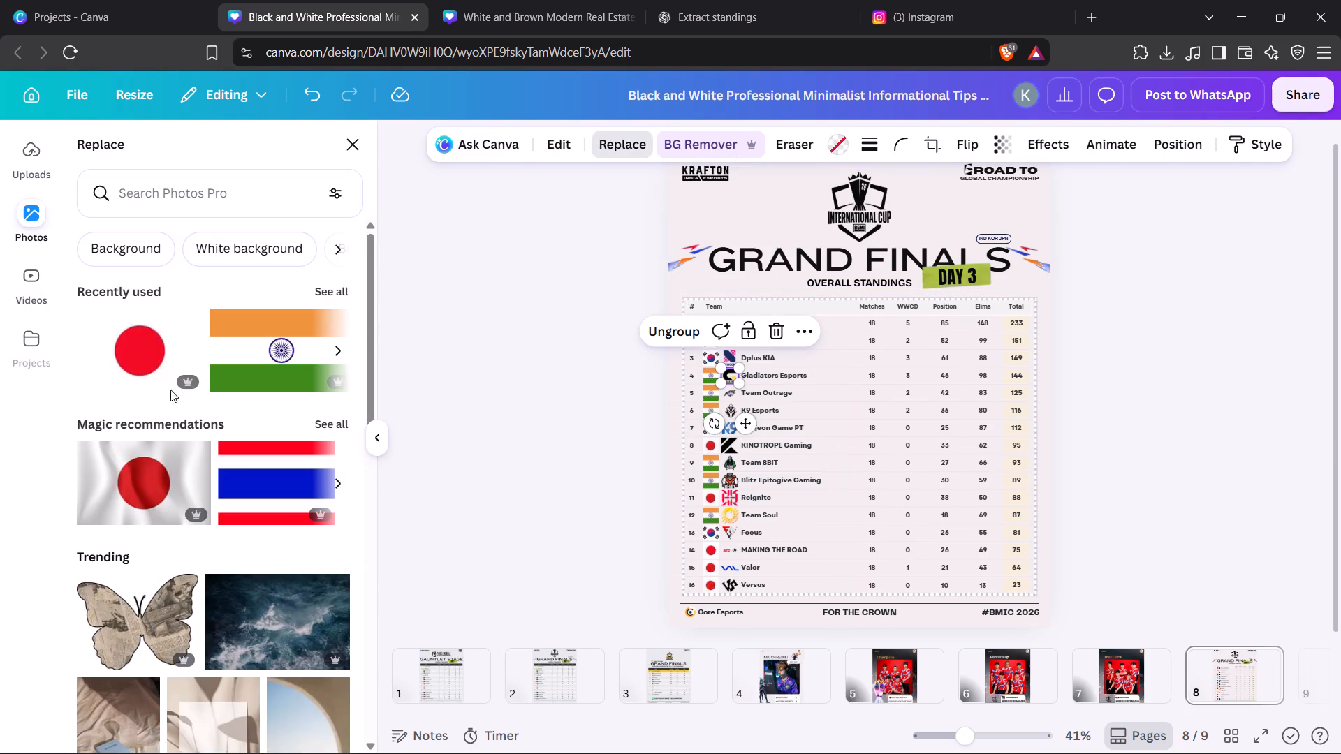
click(42, 156)
scroll(212, 552, up, 2)
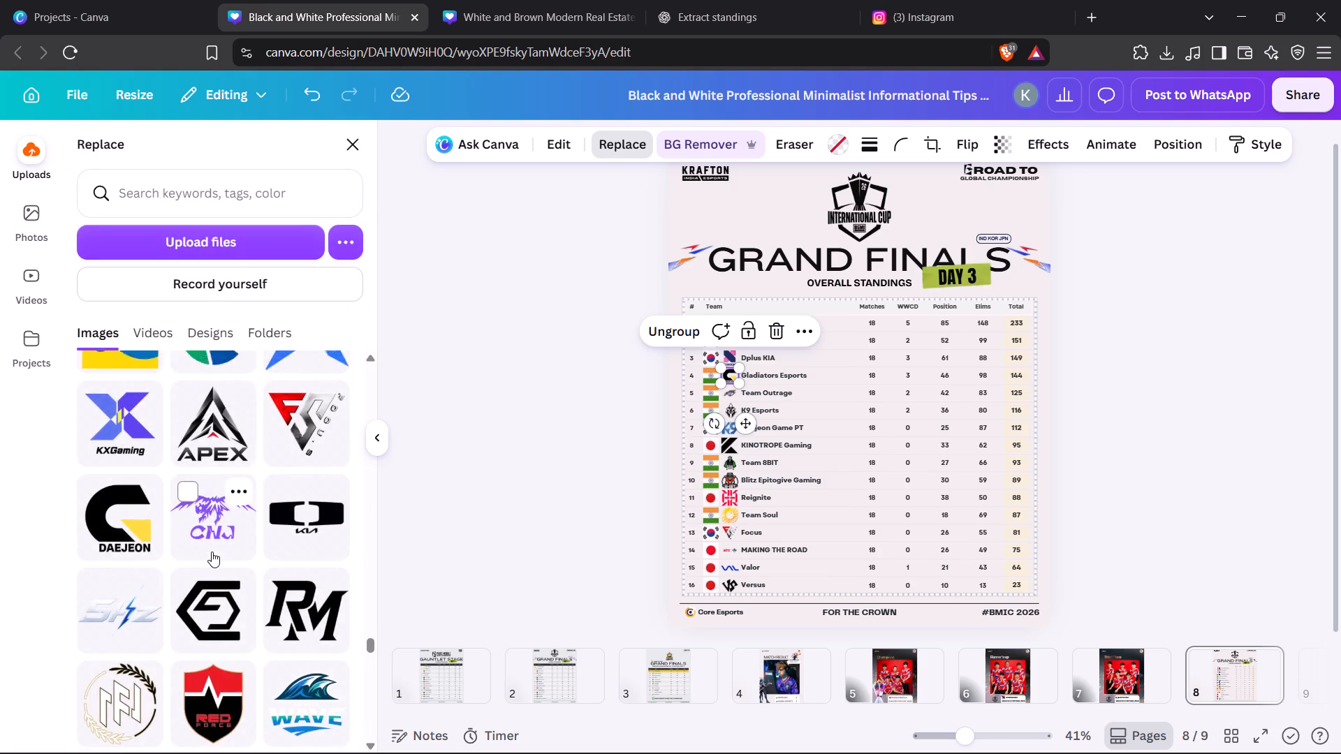
scroll(212, 552, down, 13)
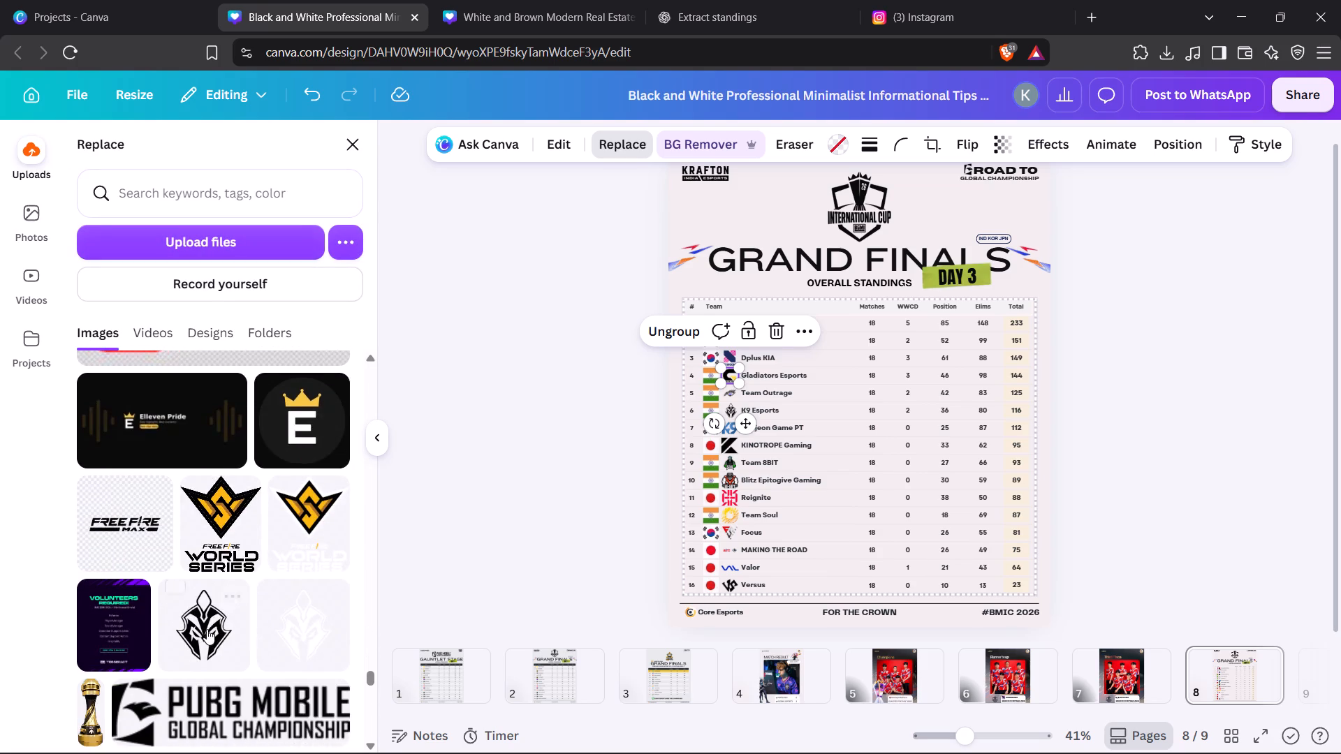
click(206, 632)
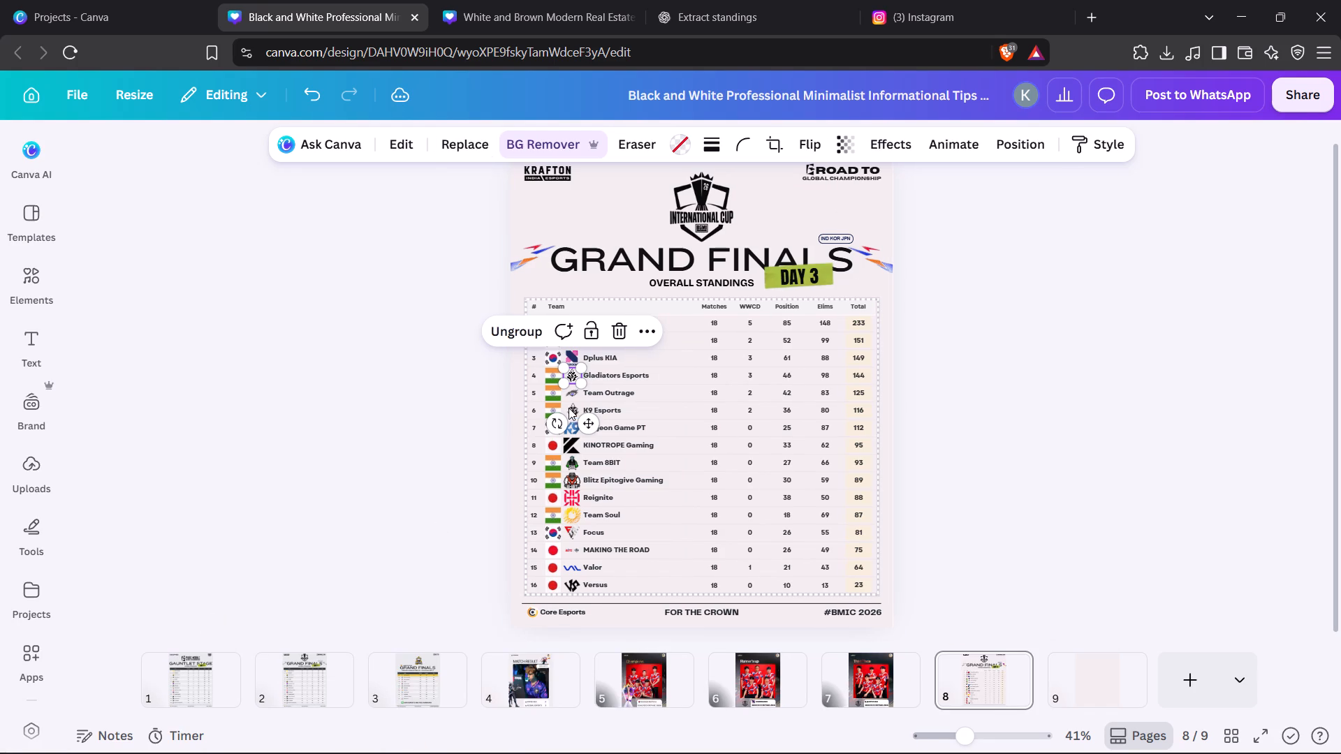
click(571, 411)
click(390, 451)
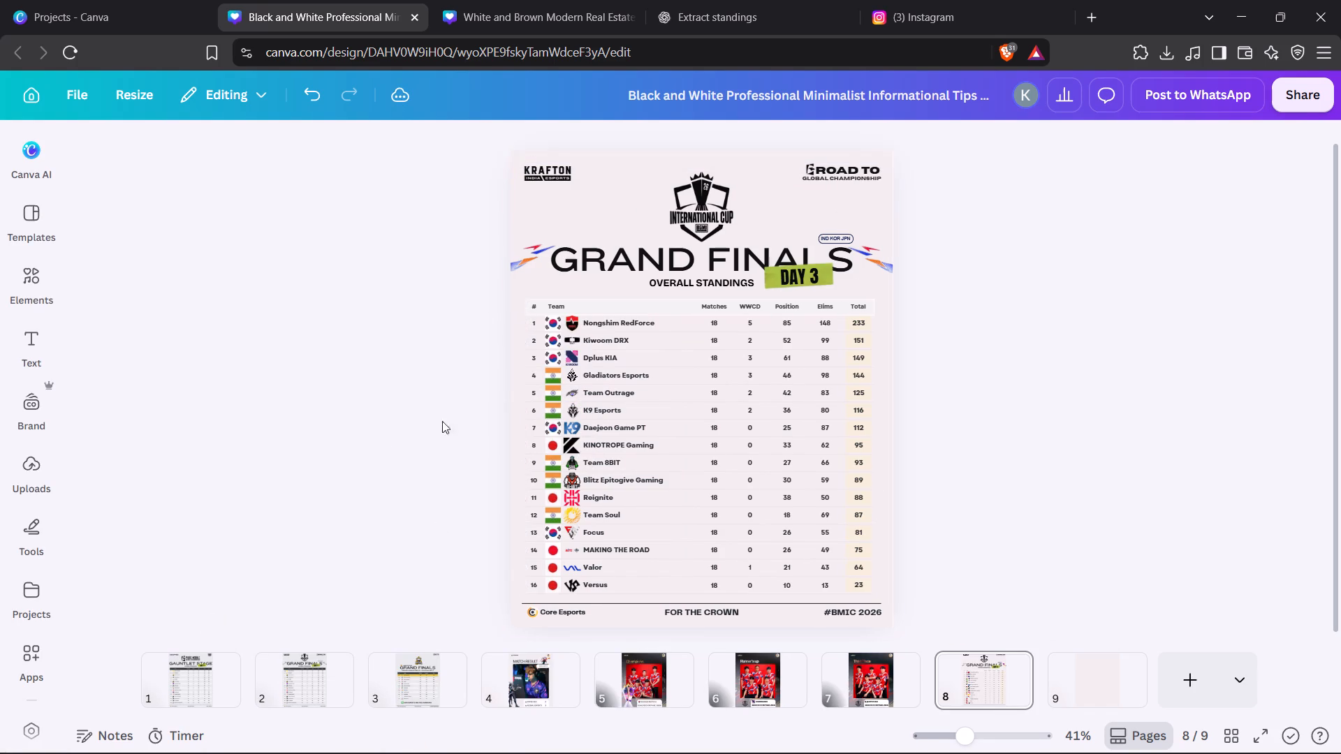
Check the broadcast's overall standings, and replace the logo in the Kiwoom DRX row with the uploaded Kiwoom logo.
click(573, 341)
click(573, 341)
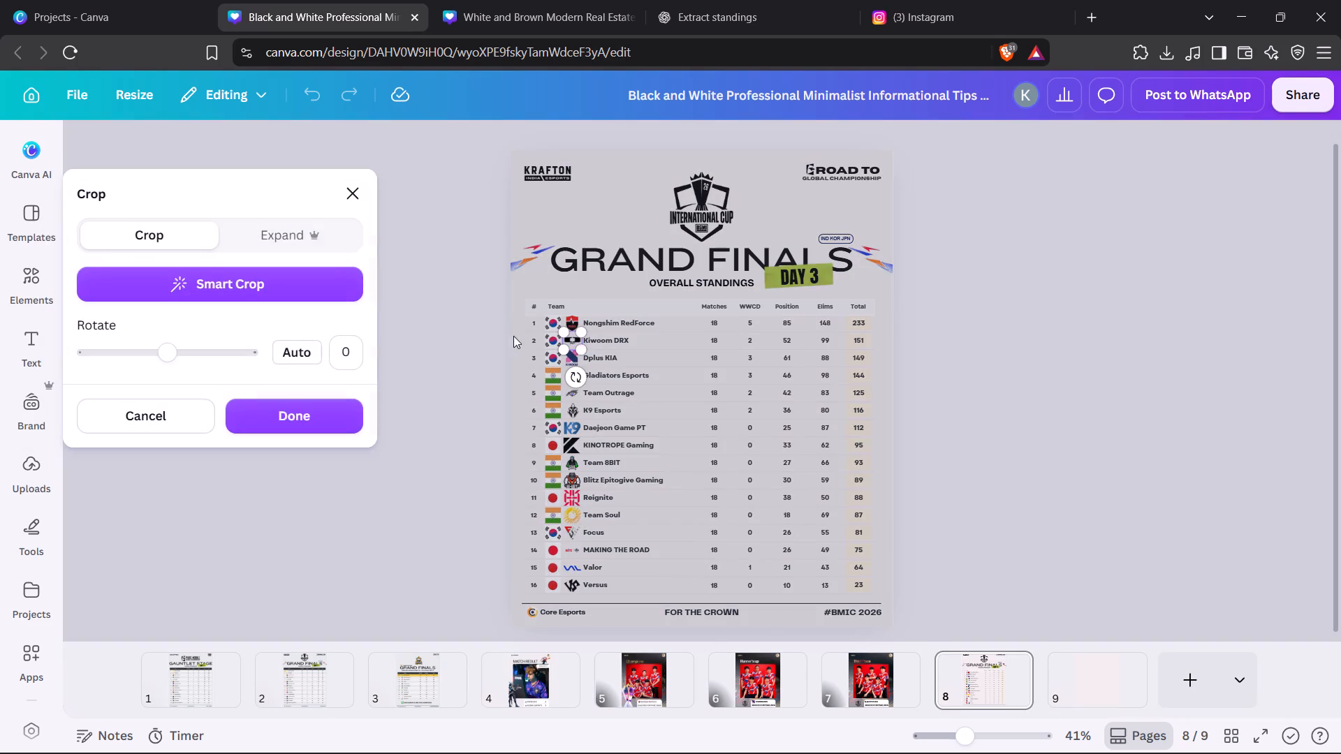
click(504, 336)
click(443, 147)
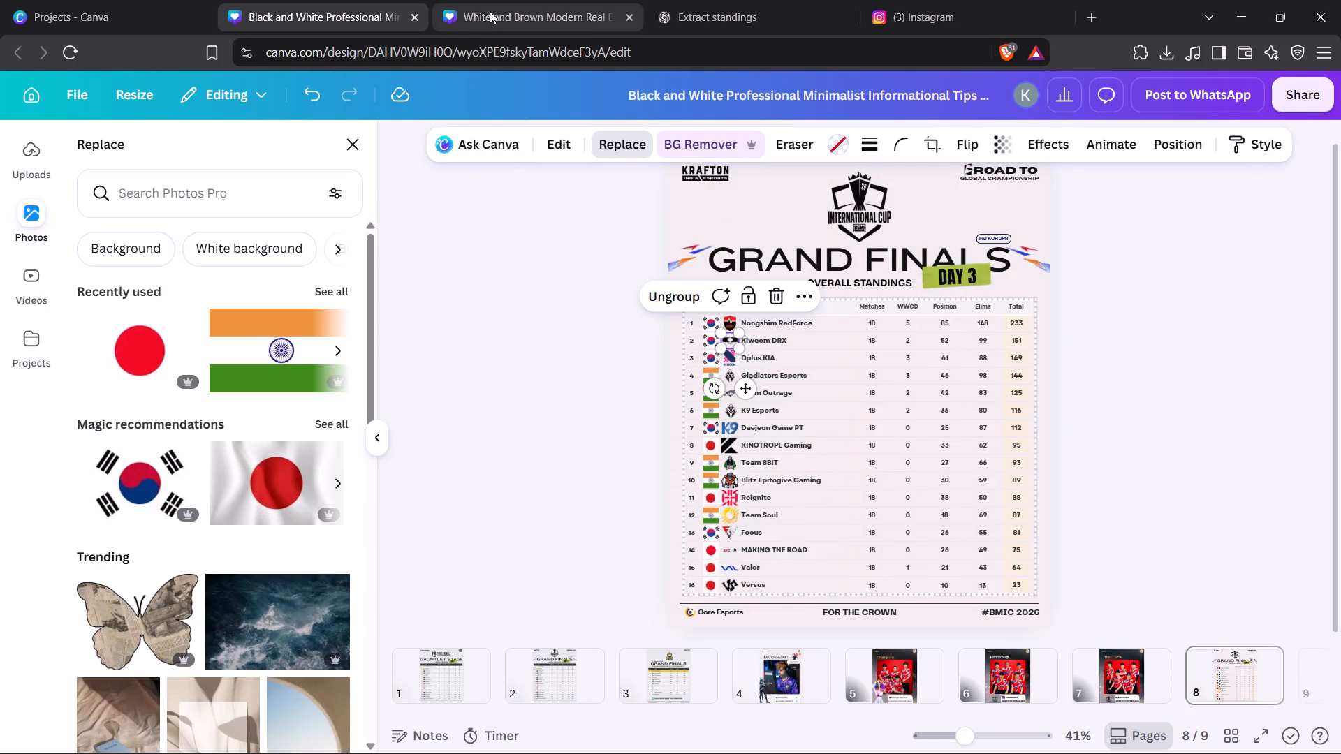
key(alt+Tab)
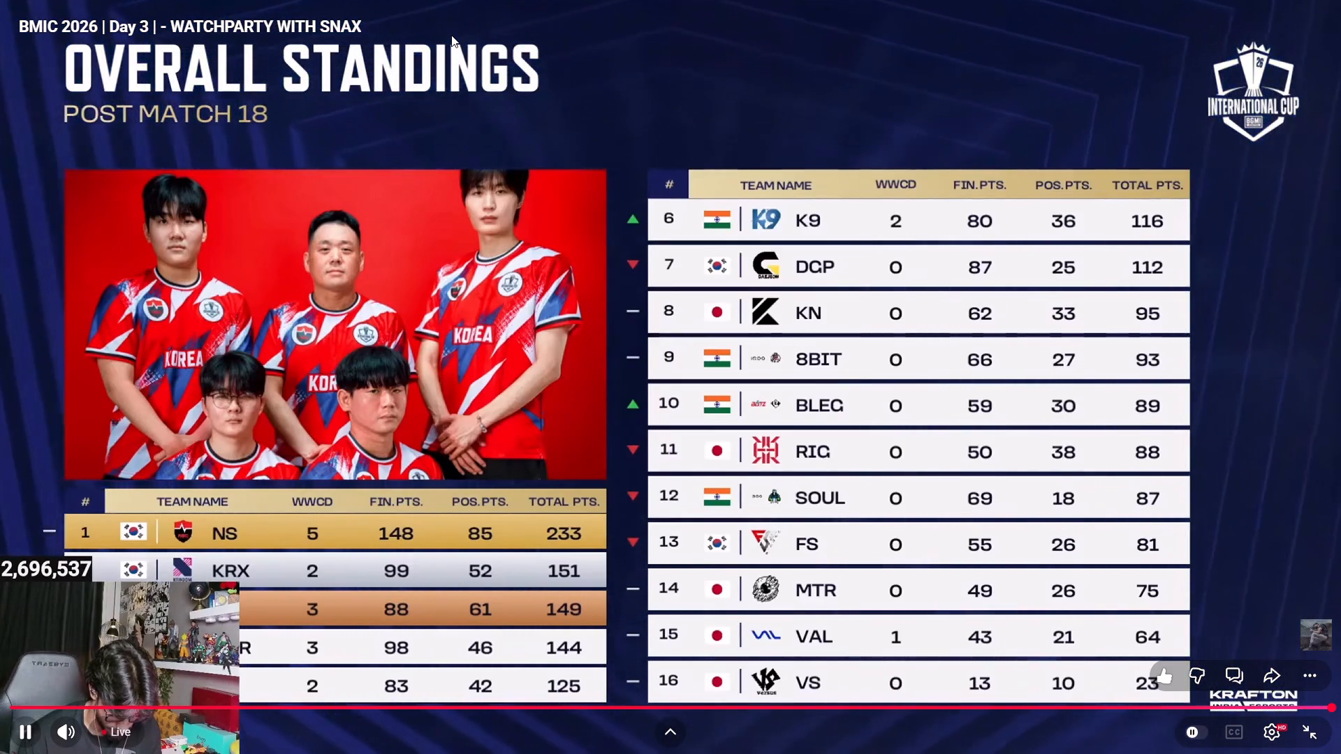
key(alt+Tab)
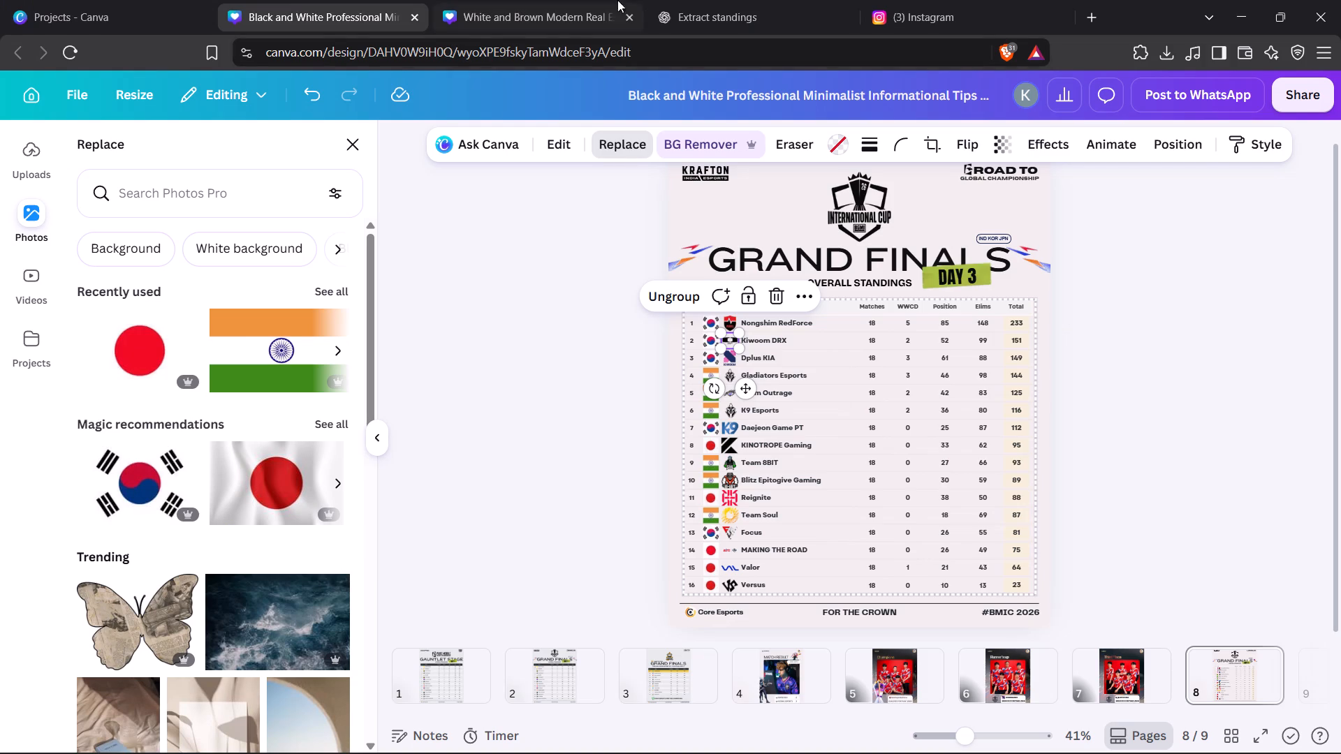
click(28, 149)
scroll(204, 535, down, 6)
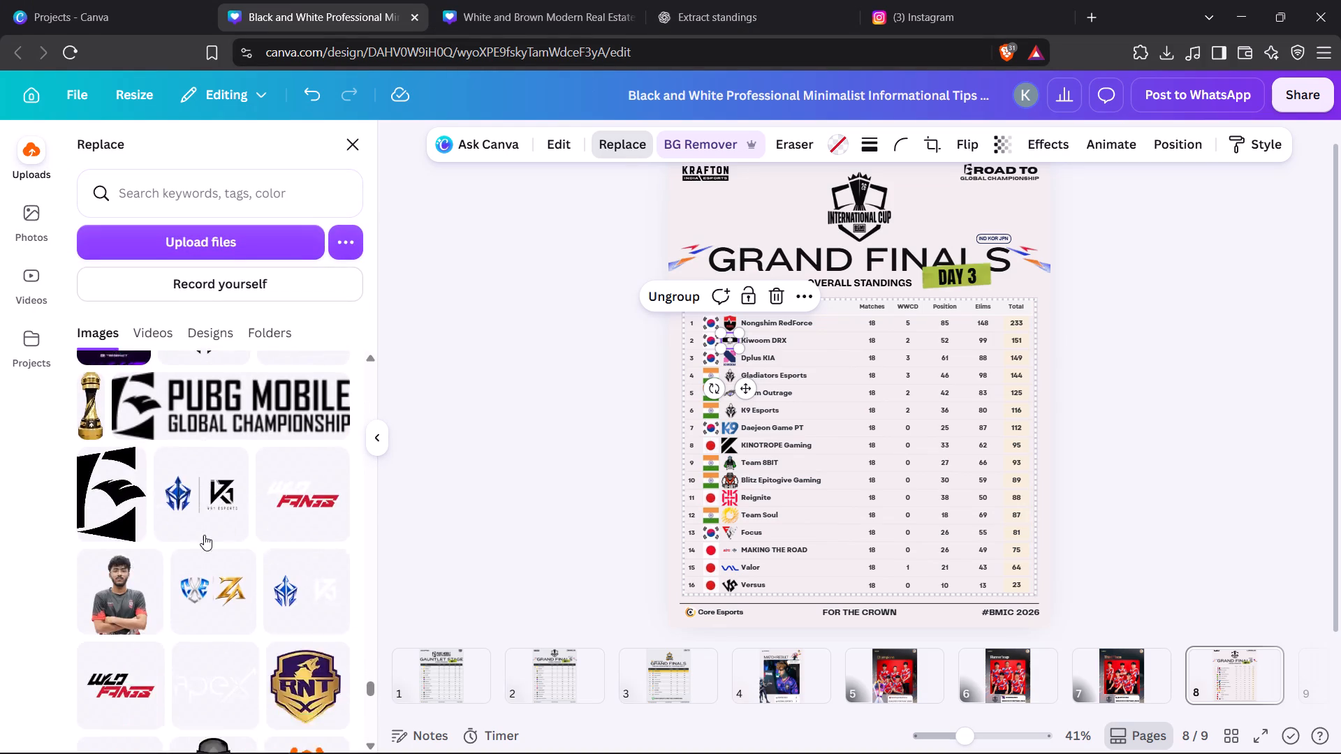
scroll(204, 535, up, 14)
click(136, 534)
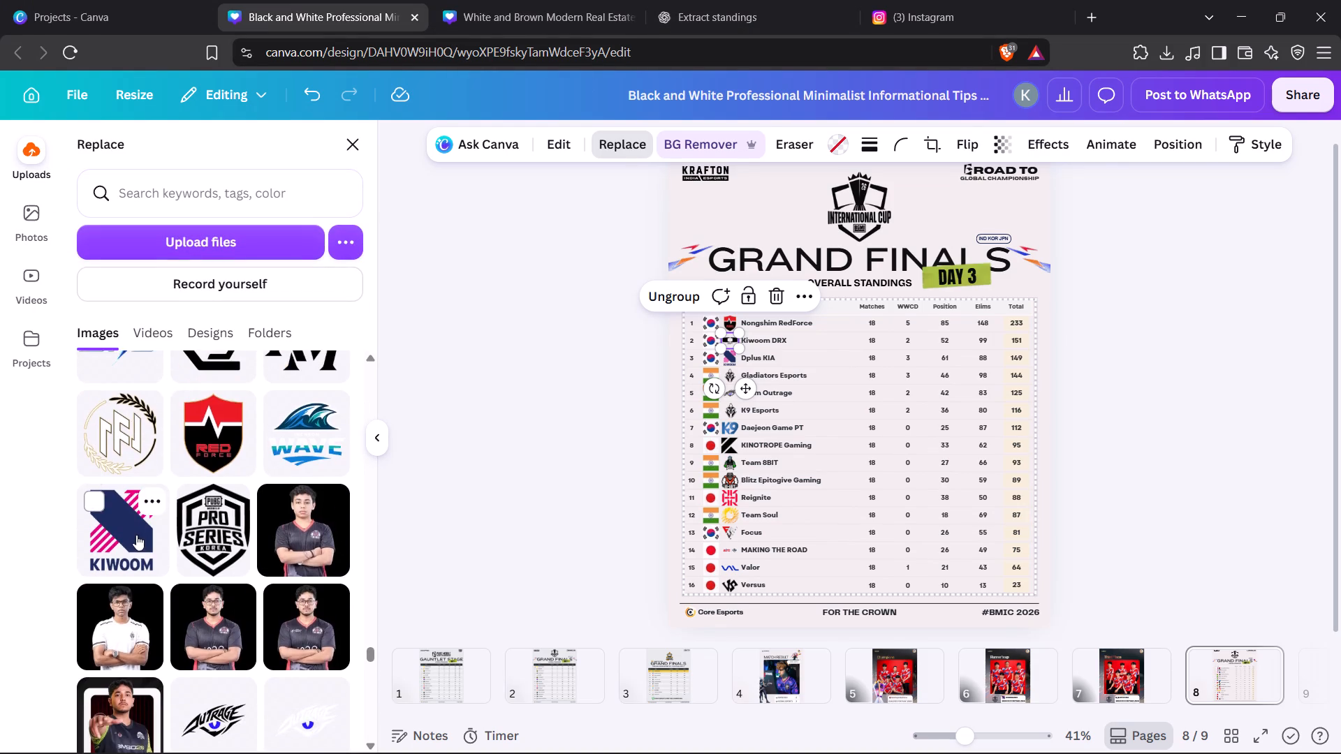
Replace the logo in the Dplus KIA row of the standings with the uploaded black KIA logo.
click(567, 361)
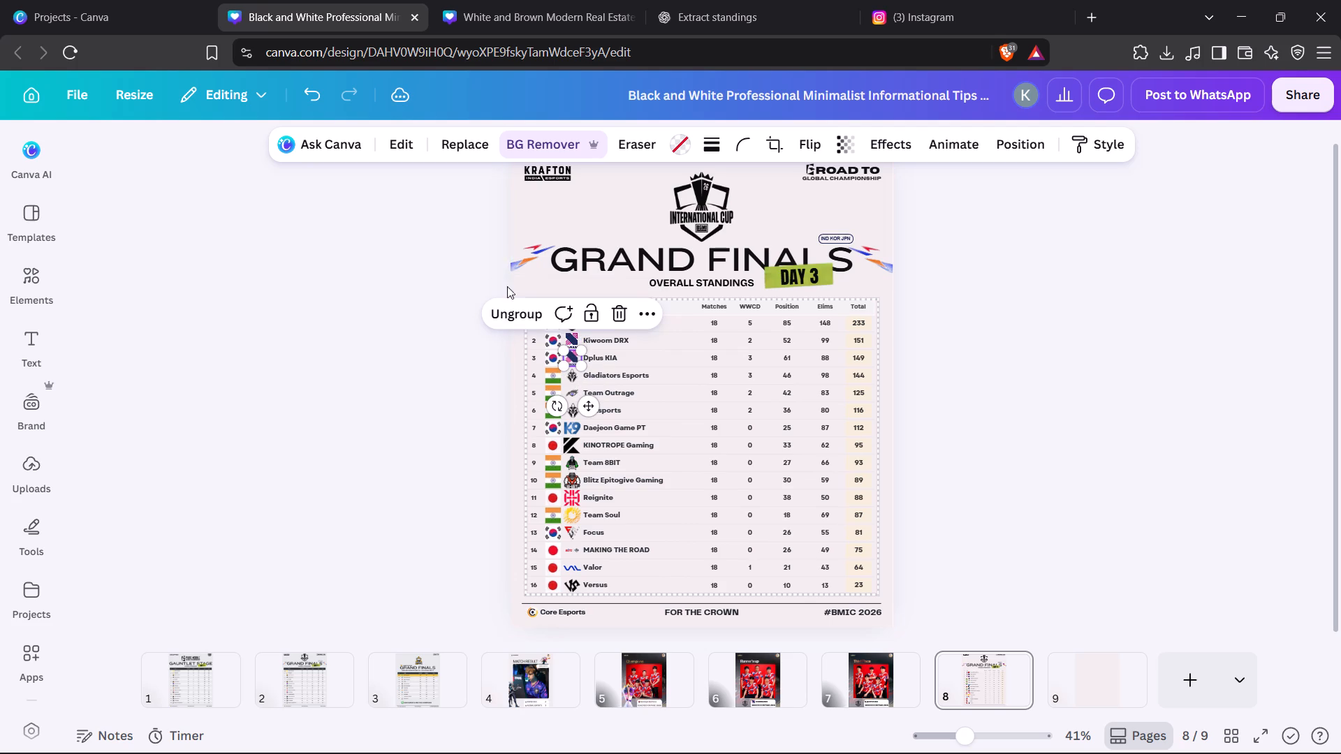
click(455, 149)
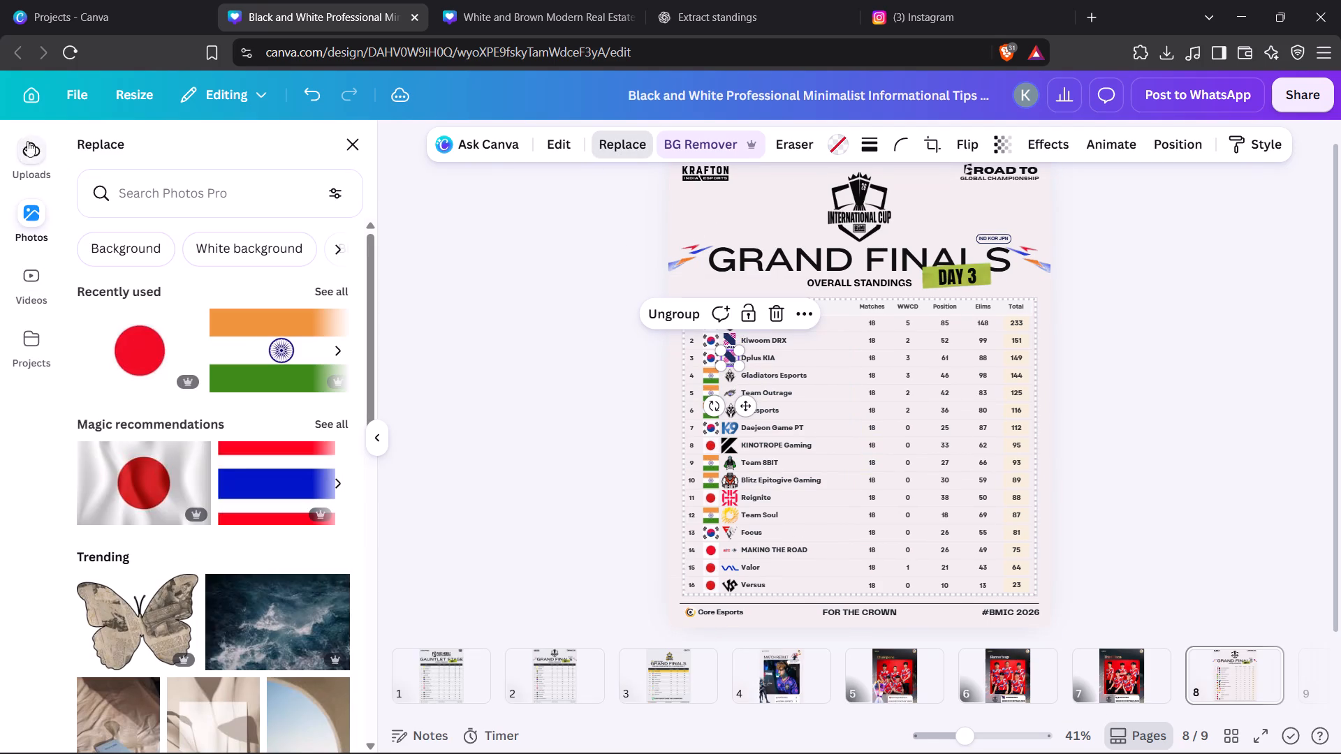
click(28, 131)
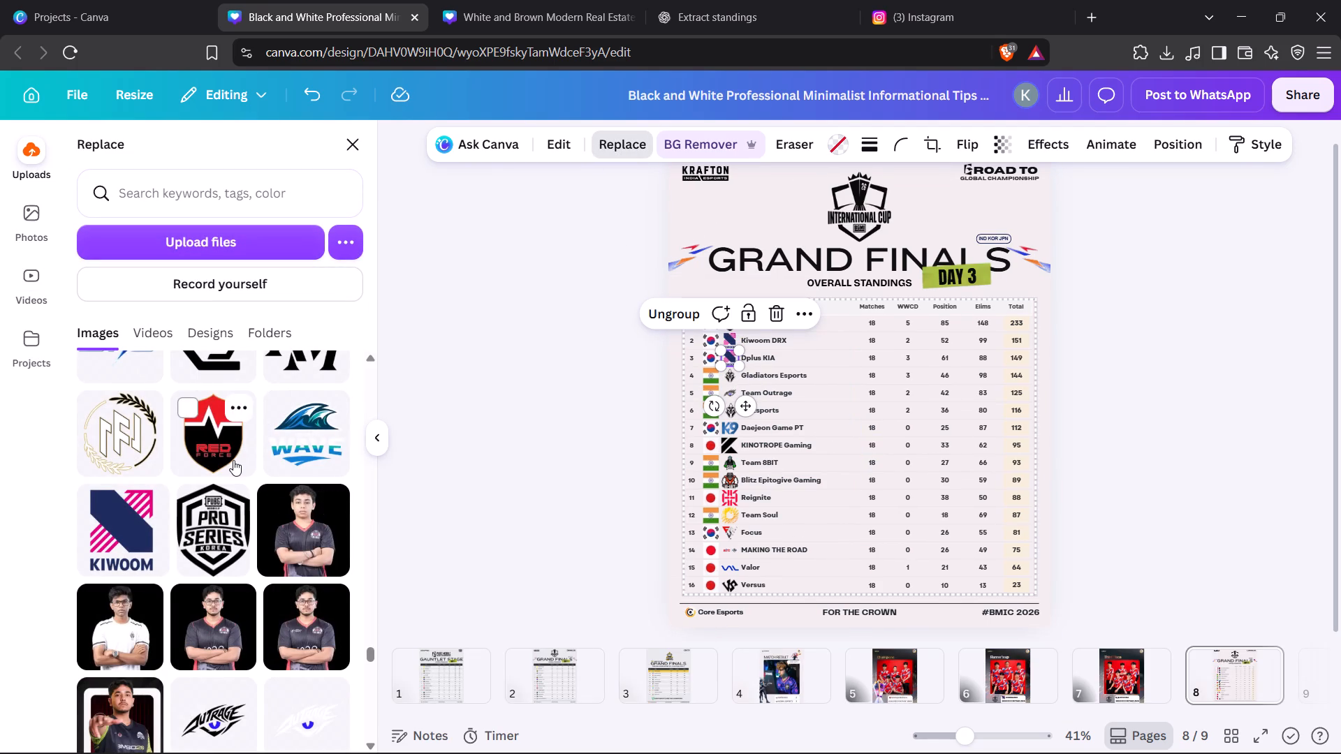
scroll(221, 456, up, 2)
click(309, 435)
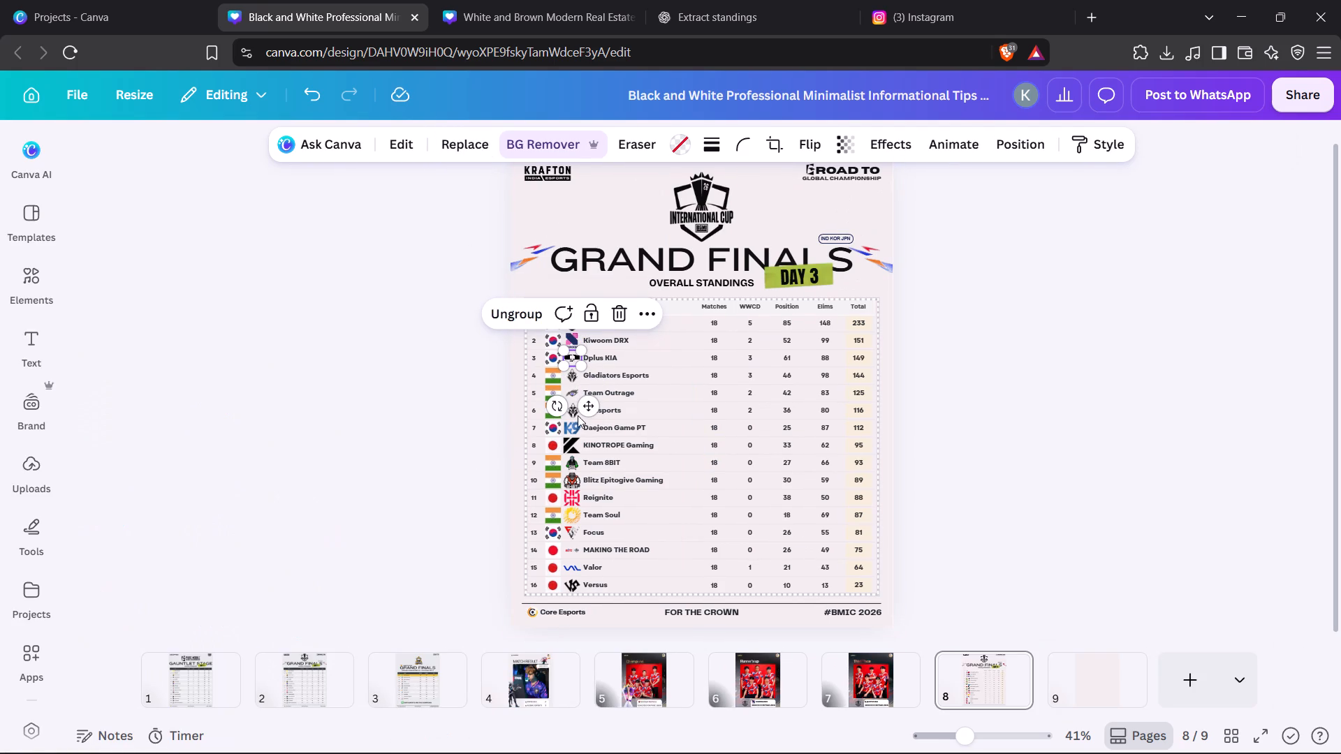
Replace the logo in the K9 Esports row of the standings with the uploaded blue K9 logo.
click(572, 413)
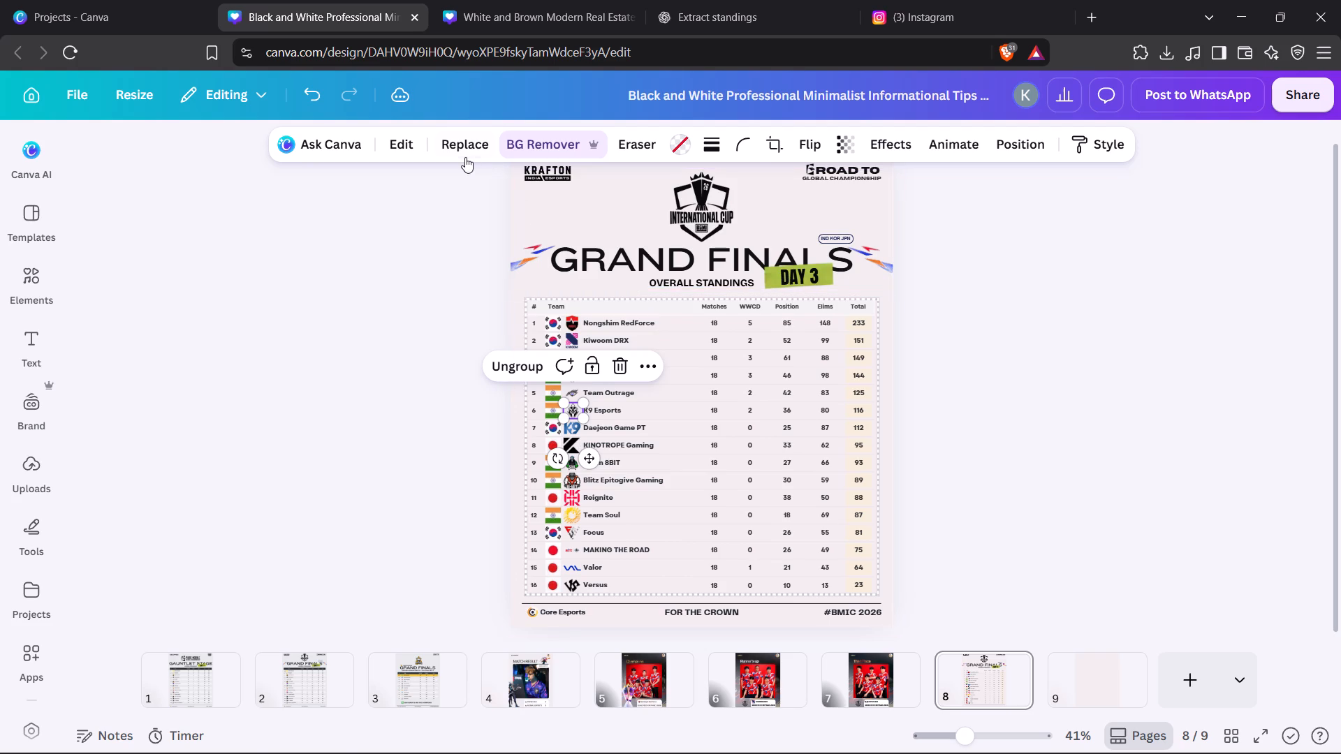
click(453, 150)
click(24, 155)
scroll(214, 592, down, 3)
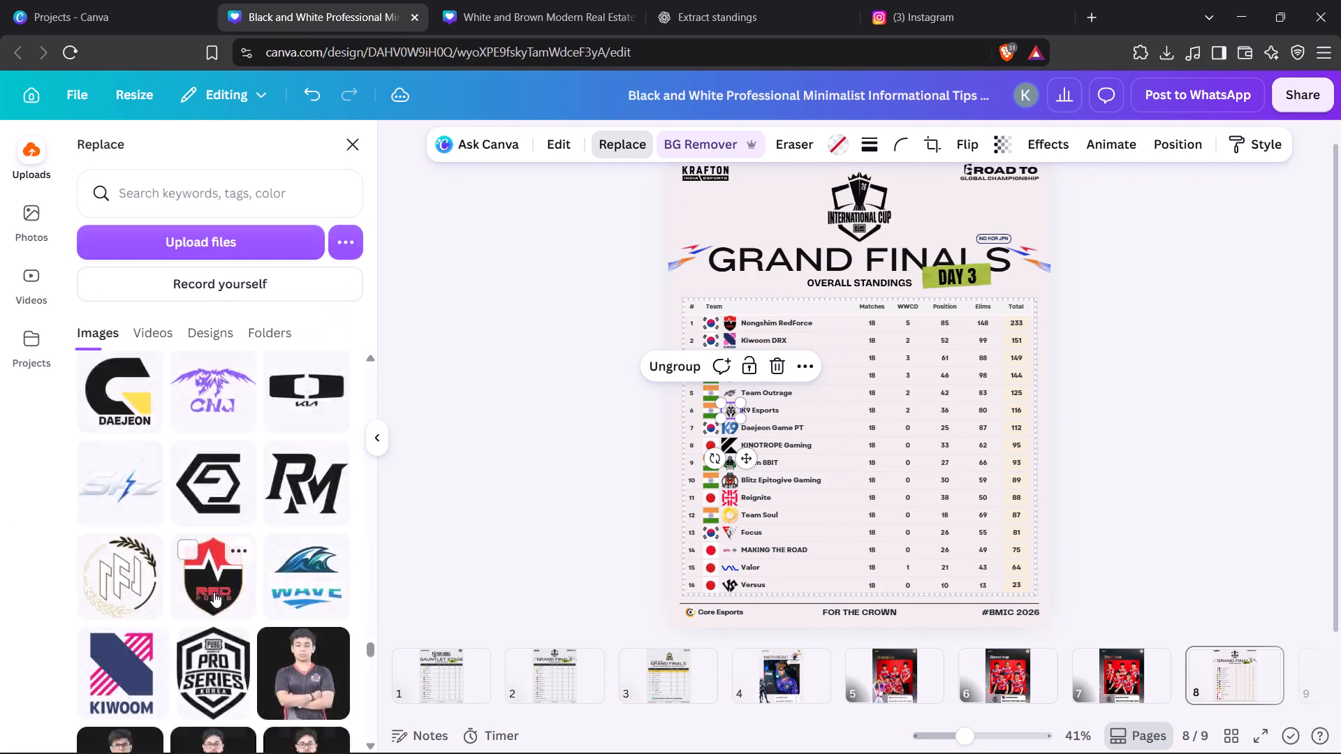
scroll(214, 592, down, 18)
scroll(210, 581, up, 3)
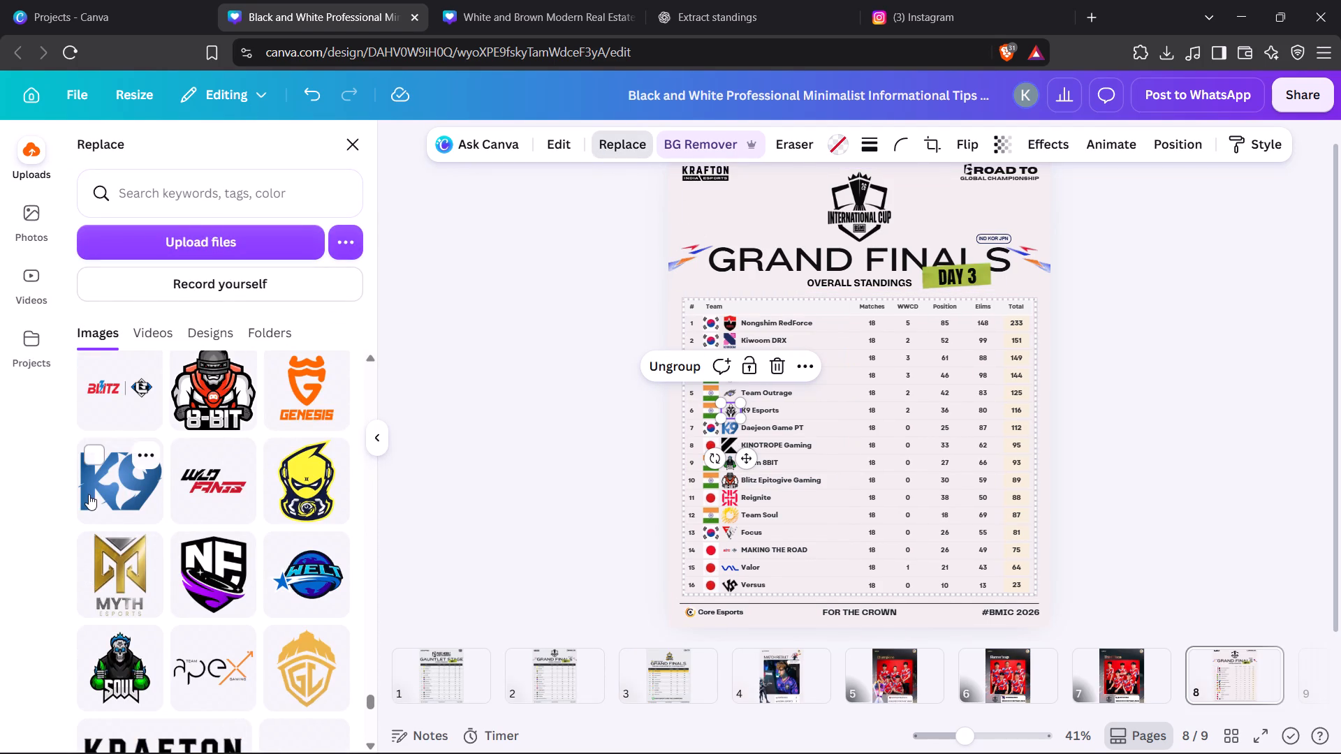
click(89, 494)
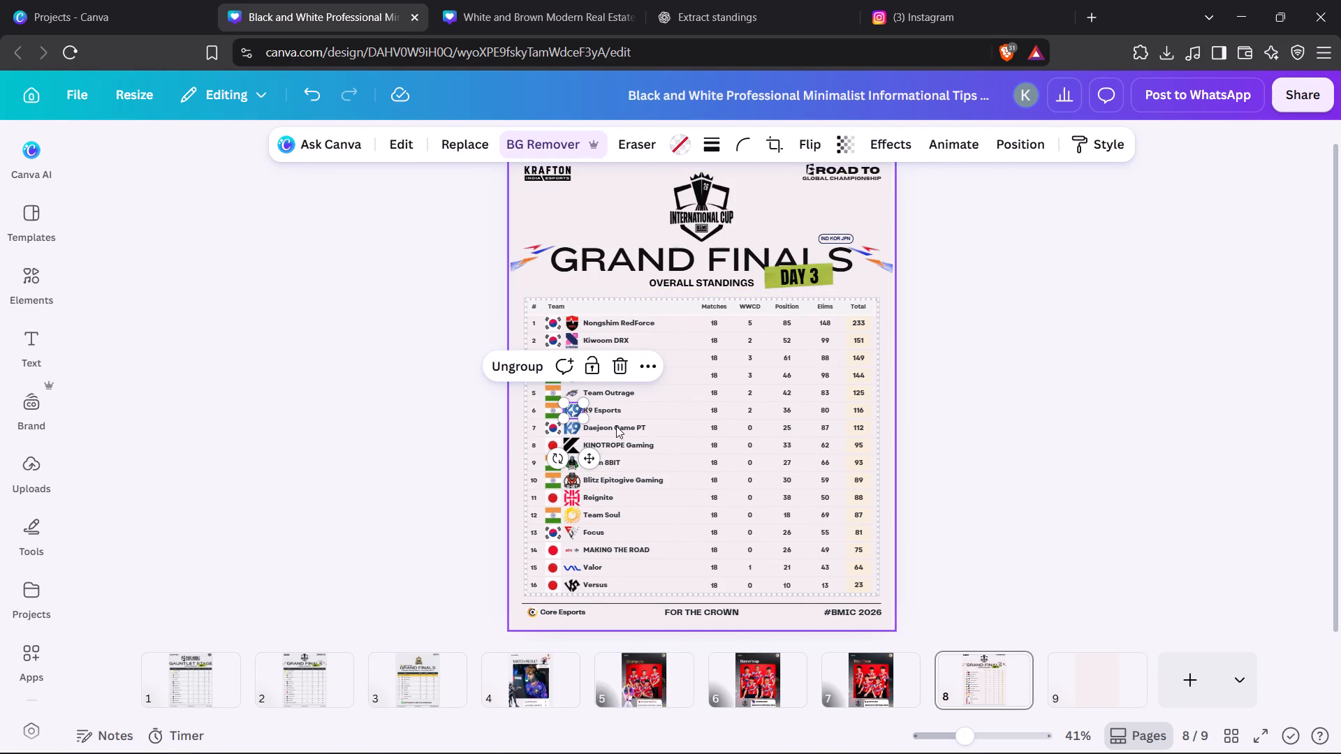
Replace the logo in the Daejeon Game PT row of the standings with the uploaded Daejeon logo.
click(565, 425)
click(567, 429)
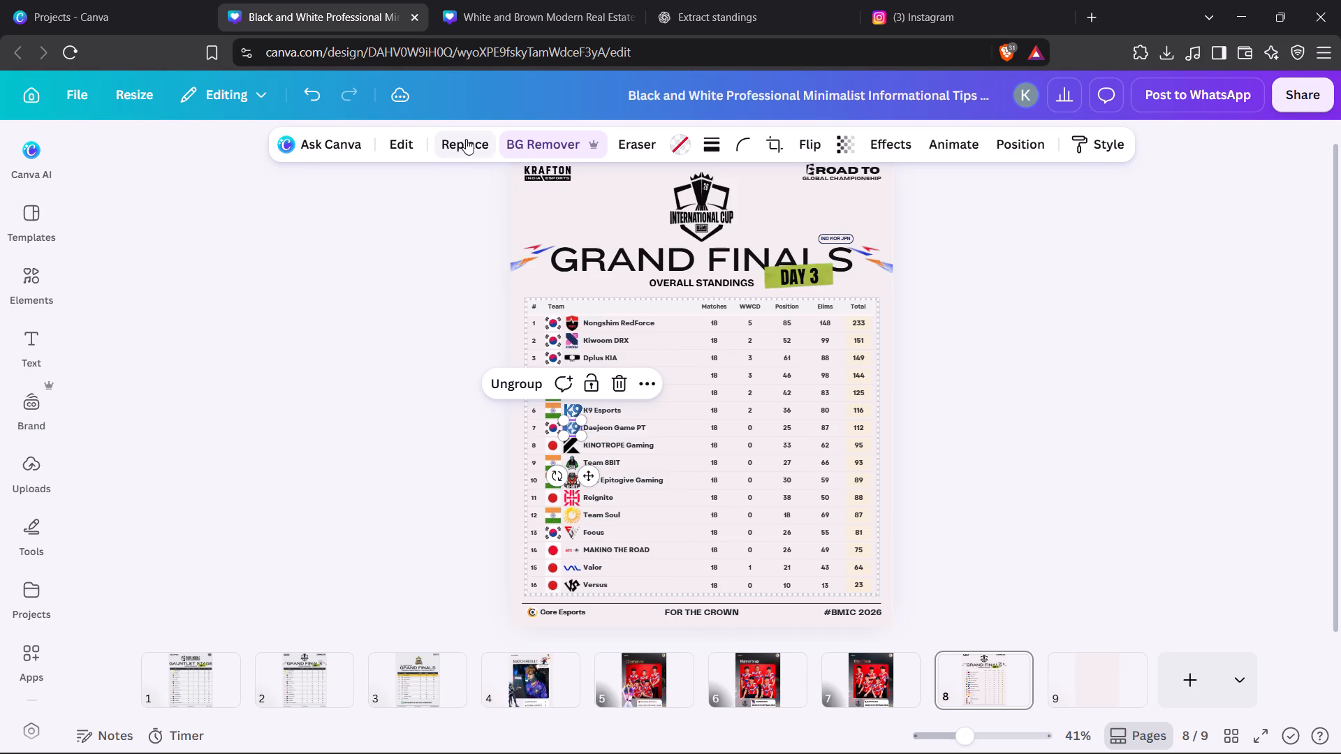
click(466, 139)
click(17, 153)
scroll(137, 437, up, 3)
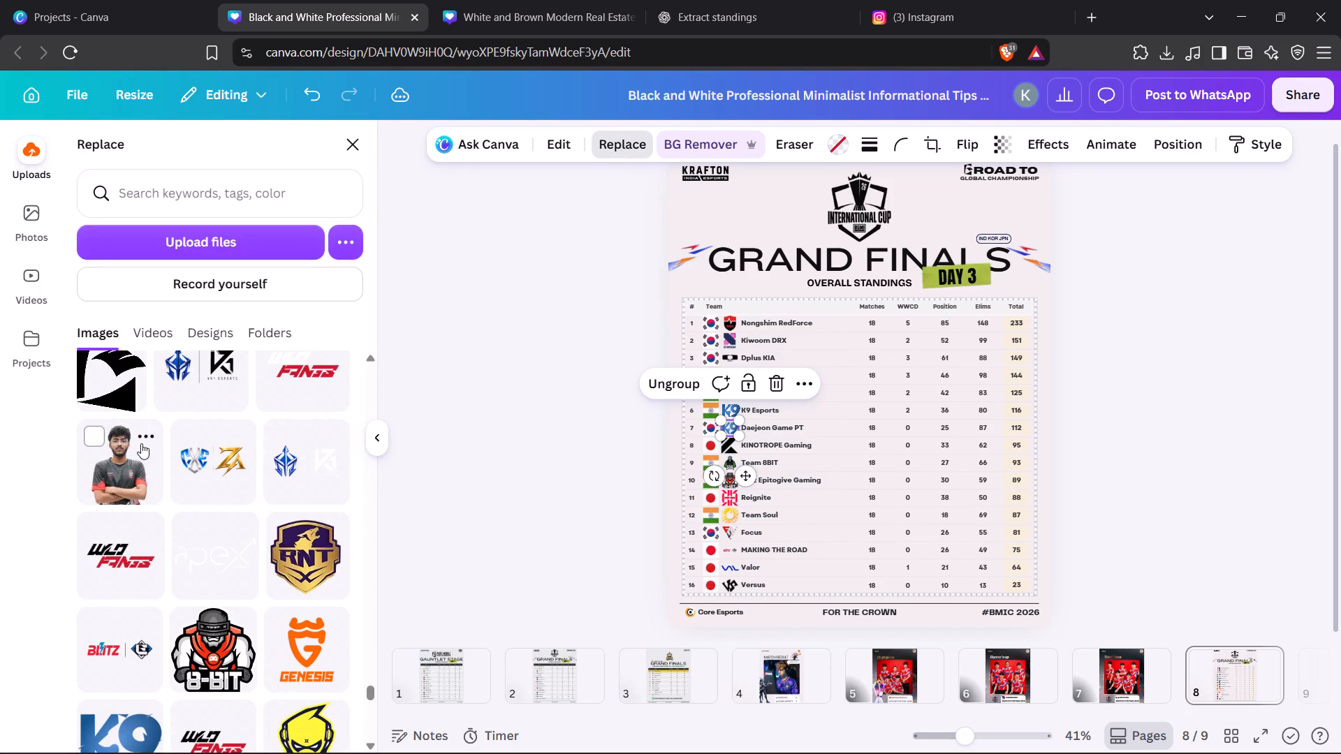
scroll(149, 448, up, 6)
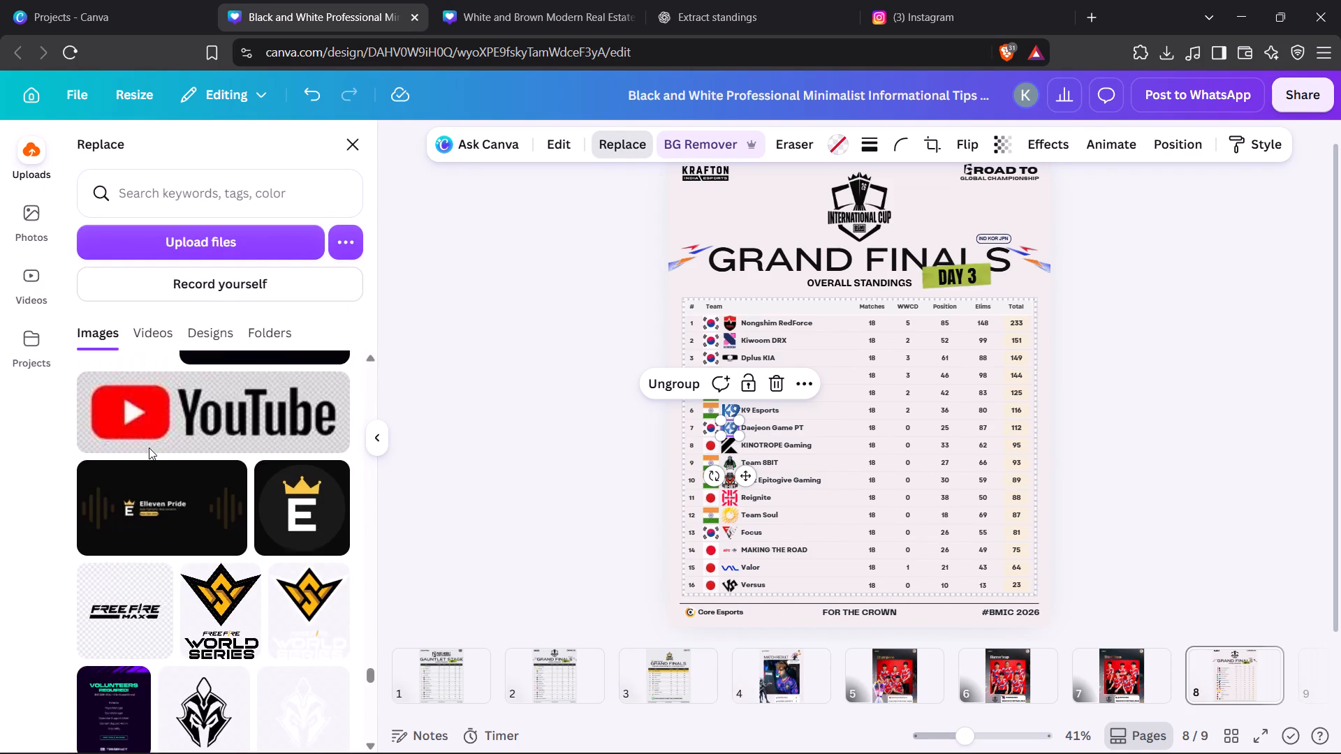
scroll(149, 448, up, 9)
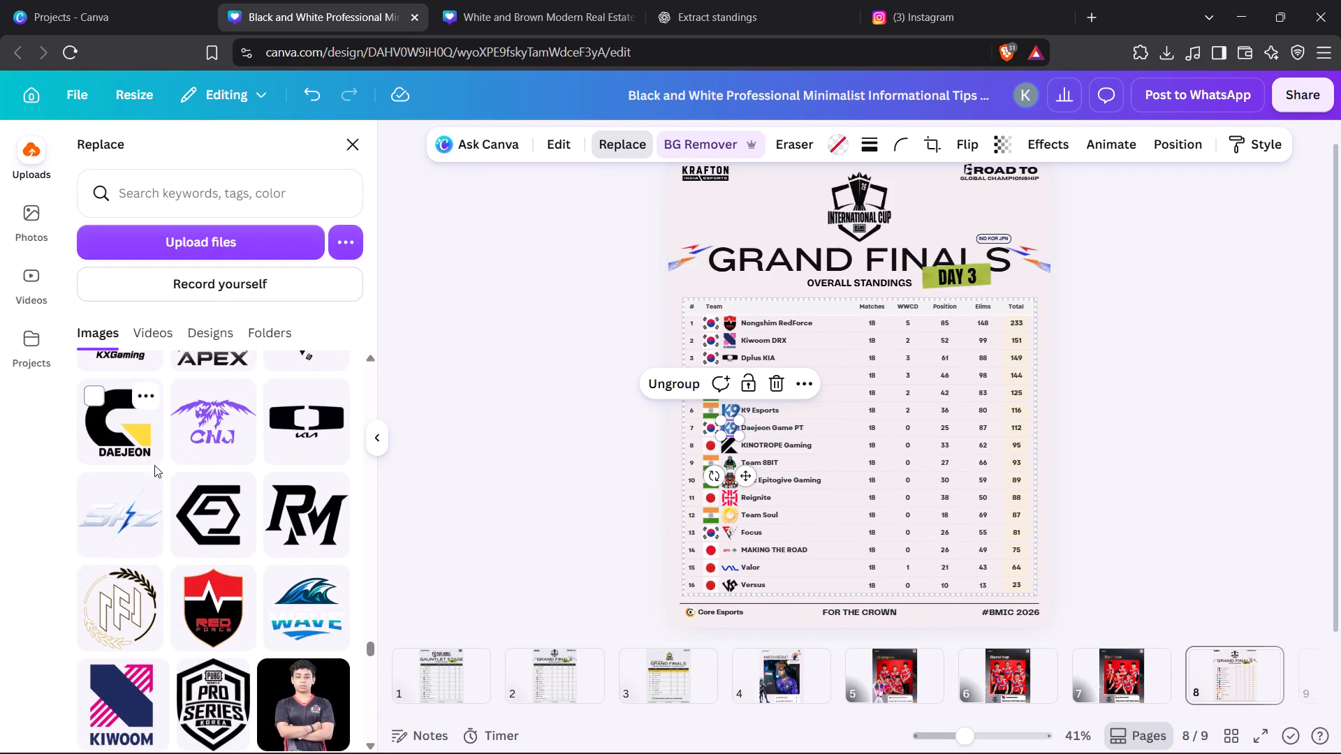
click(133, 441)
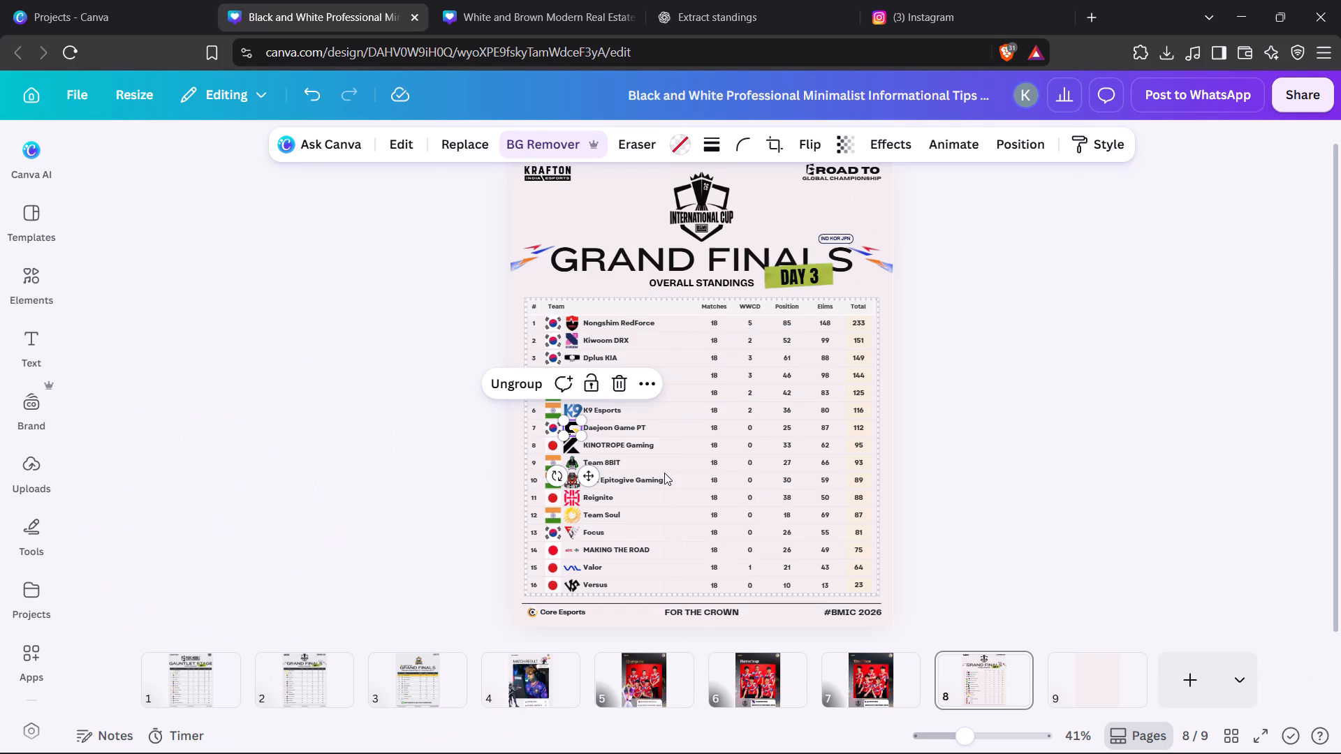
Replace the logo in the Team 8BIT row of the standings with the uploaded 8-Bit logo.
click(571, 464)
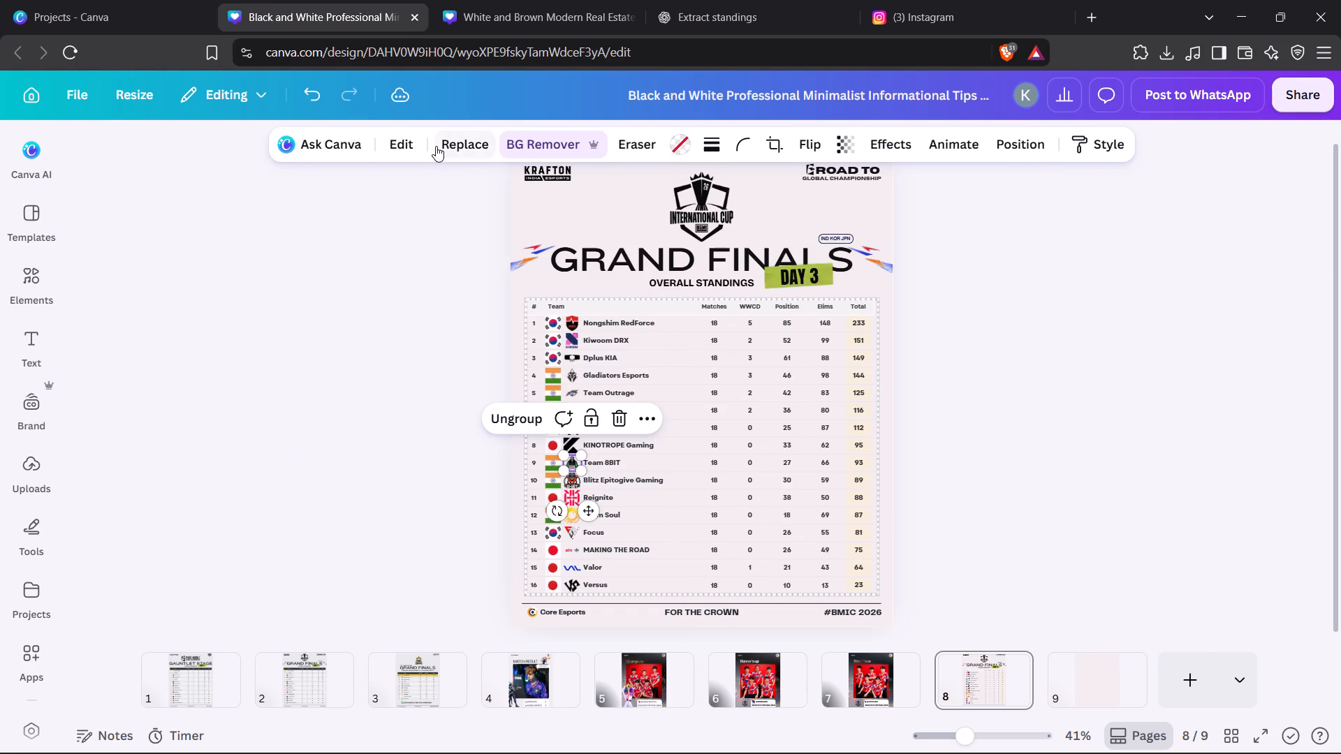
click(436, 146)
click(37, 150)
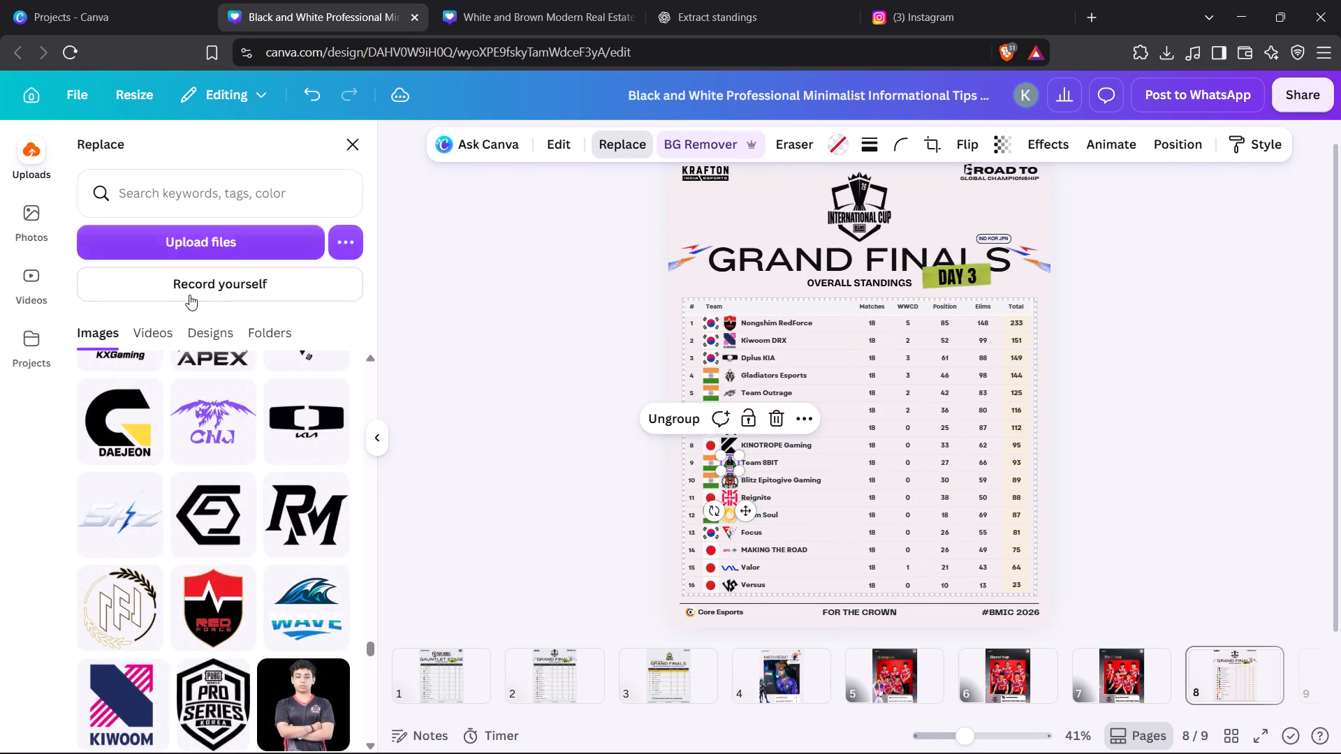
scroll(213, 482, down, 20)
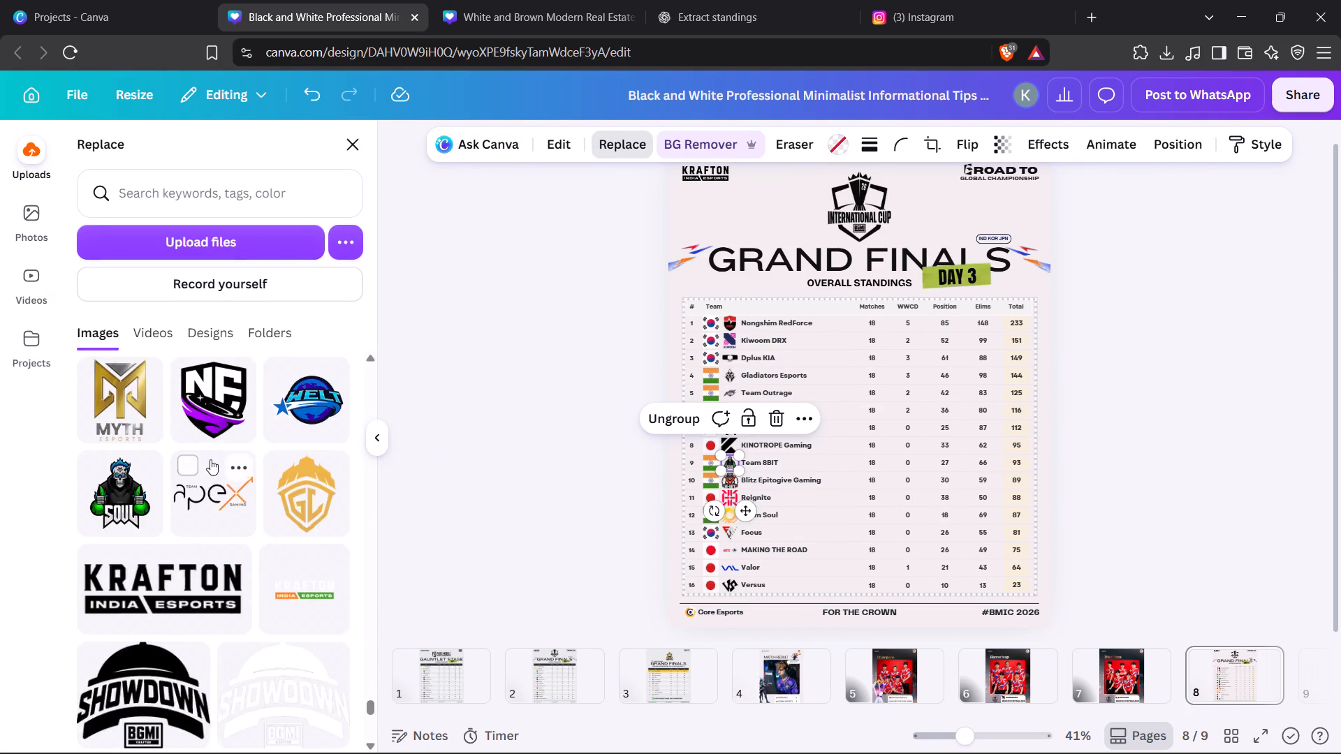
scroll(210, 459, up, 3)
click(219, 468)
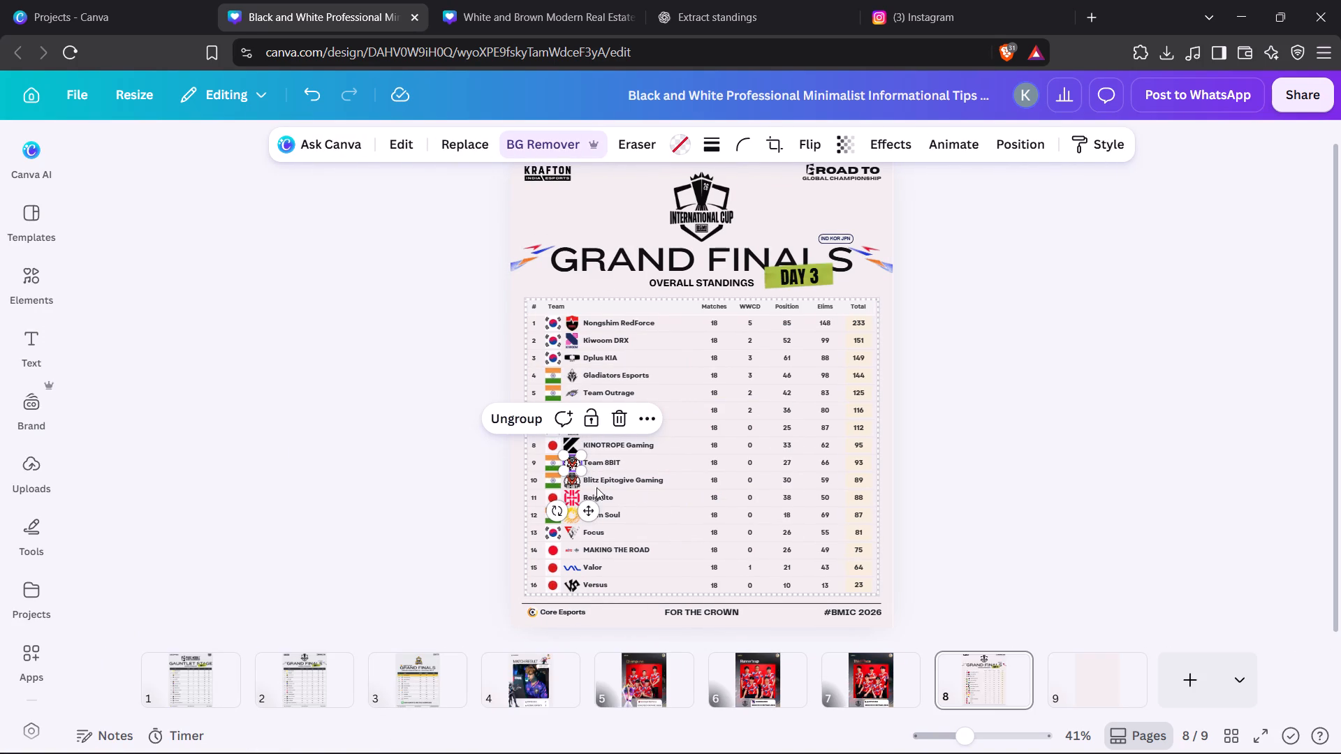
Replace the logo in the Blitz Epitogive Gaming row with the uploaded Blitz dual-brand logo.
click(569, 486)
click(468, 151)
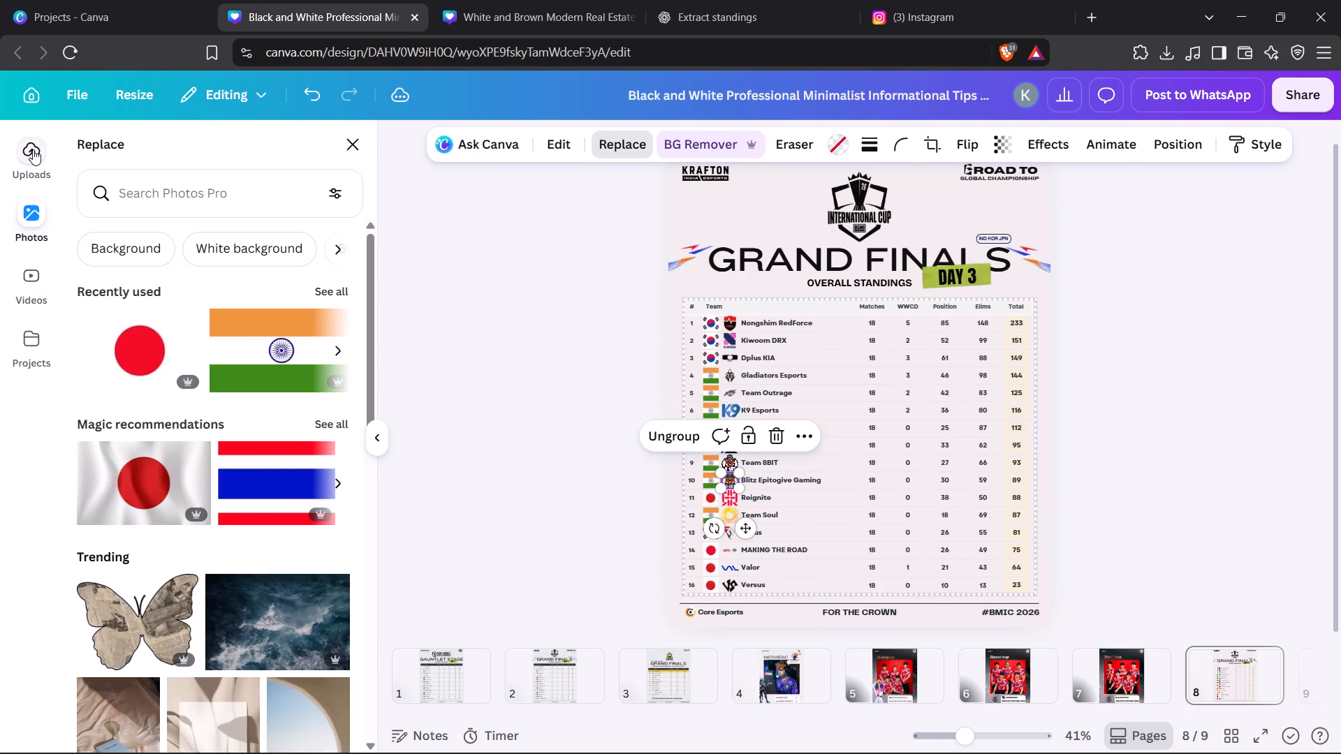
click(33, 149)
click(113, 512)
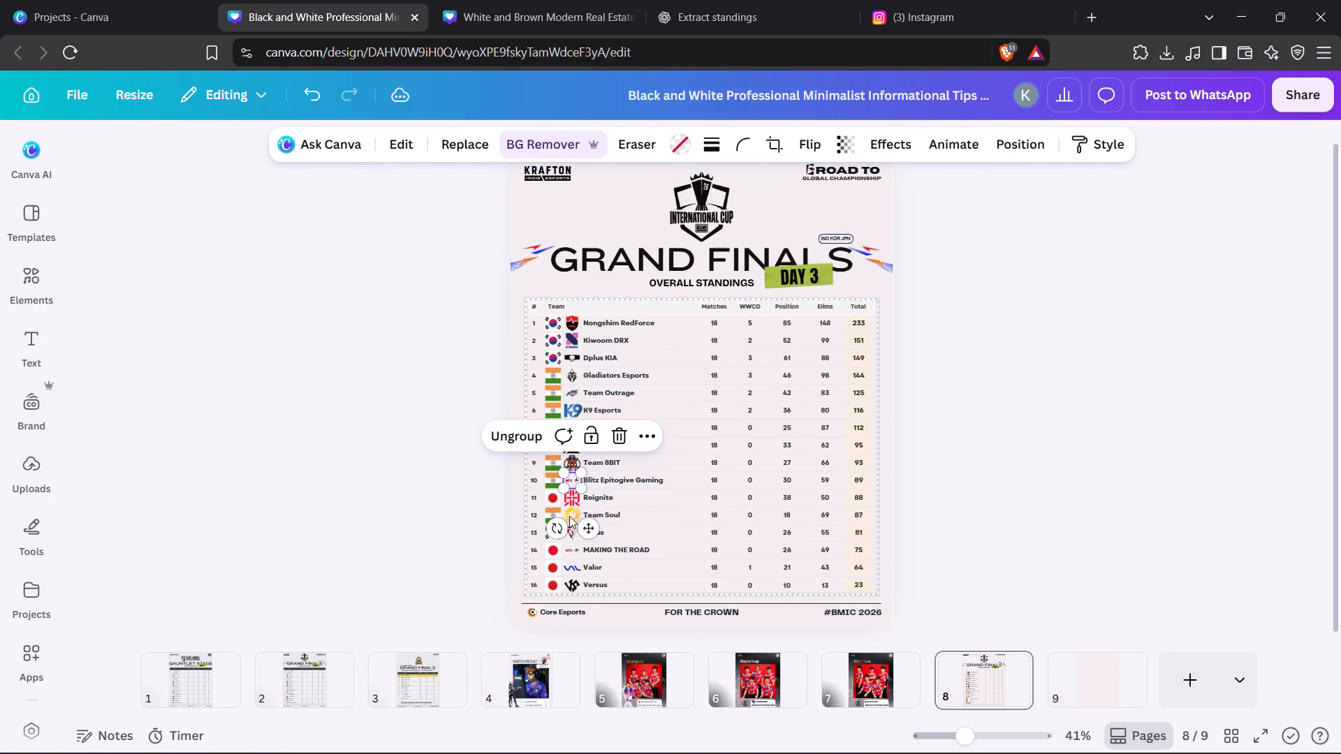
Replace the logo in the Team Soul row of the standings with the uploaded Soul skull logo.
click(569, 516)
click(455, 141)
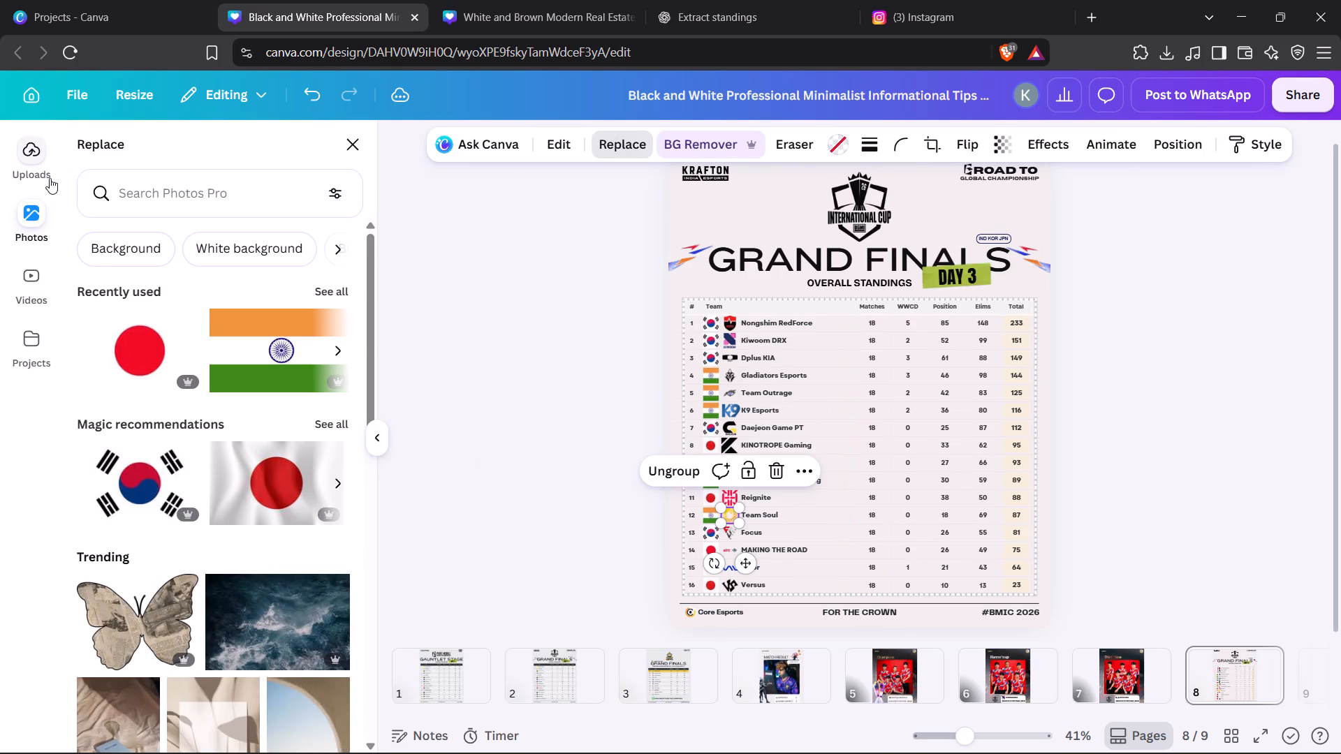
click(45, 170)
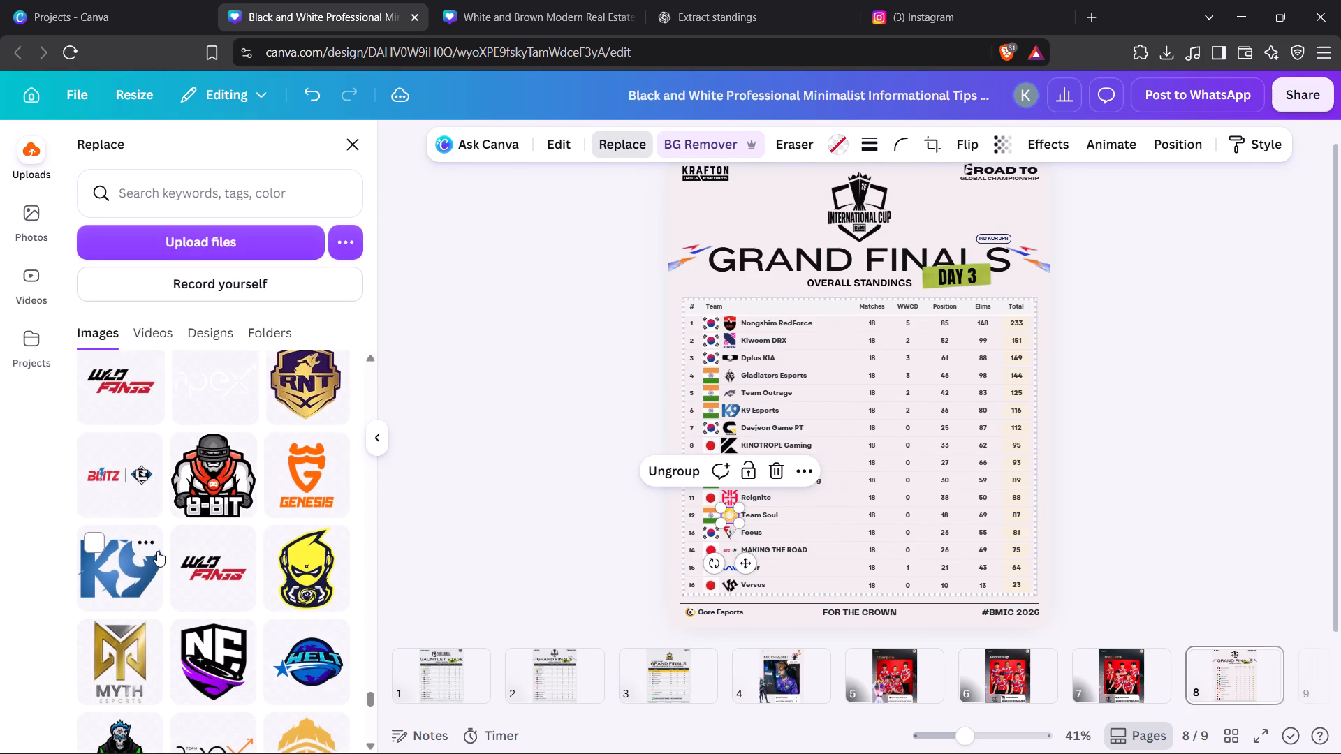
scroll(230, 598, down, 2)
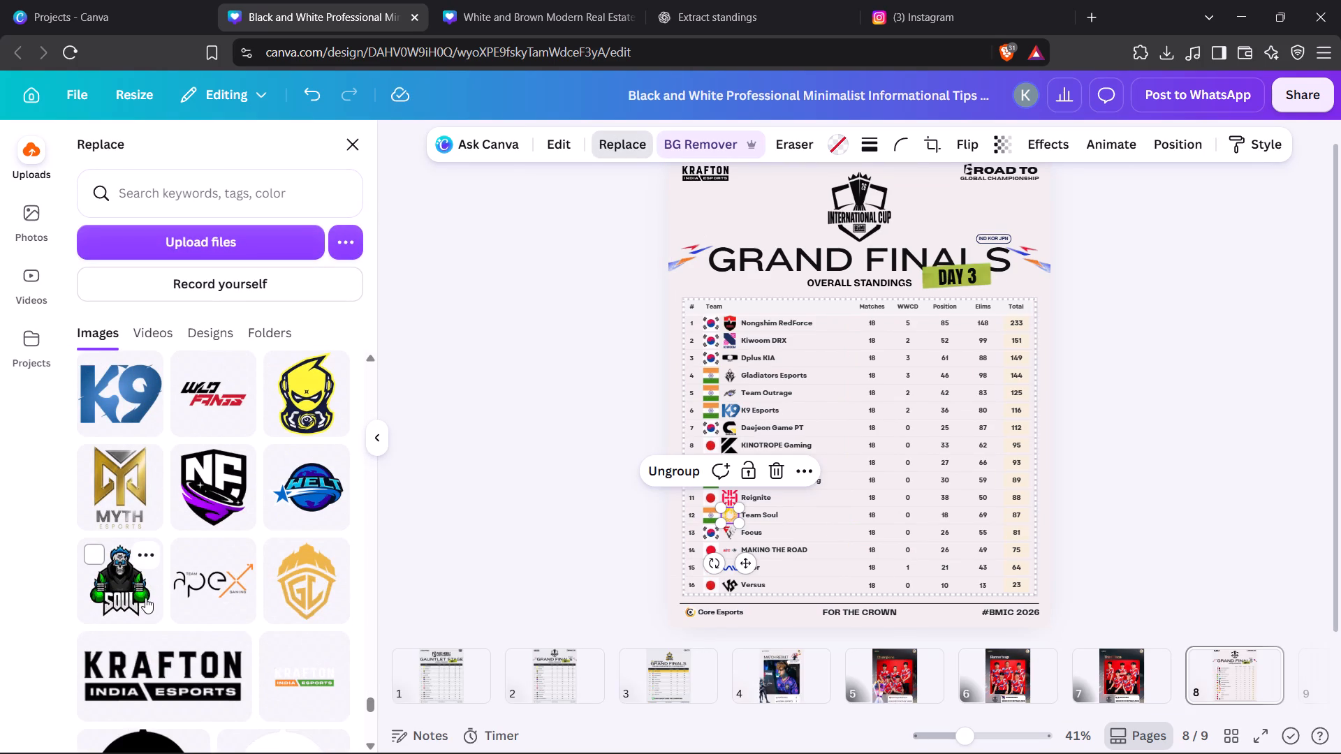
click(140, 596)
click(497, 531)
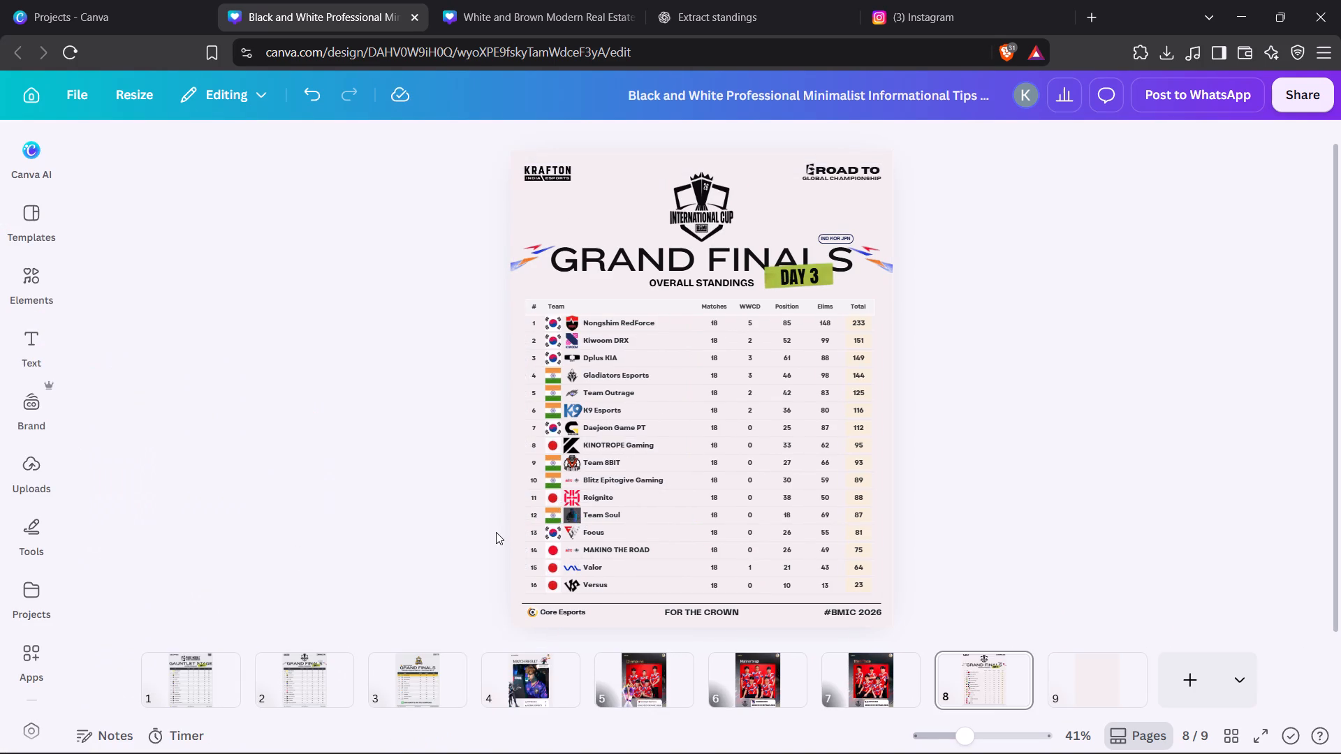
Remove the background from the Team Soul logo in the standings.
click(574, 518)
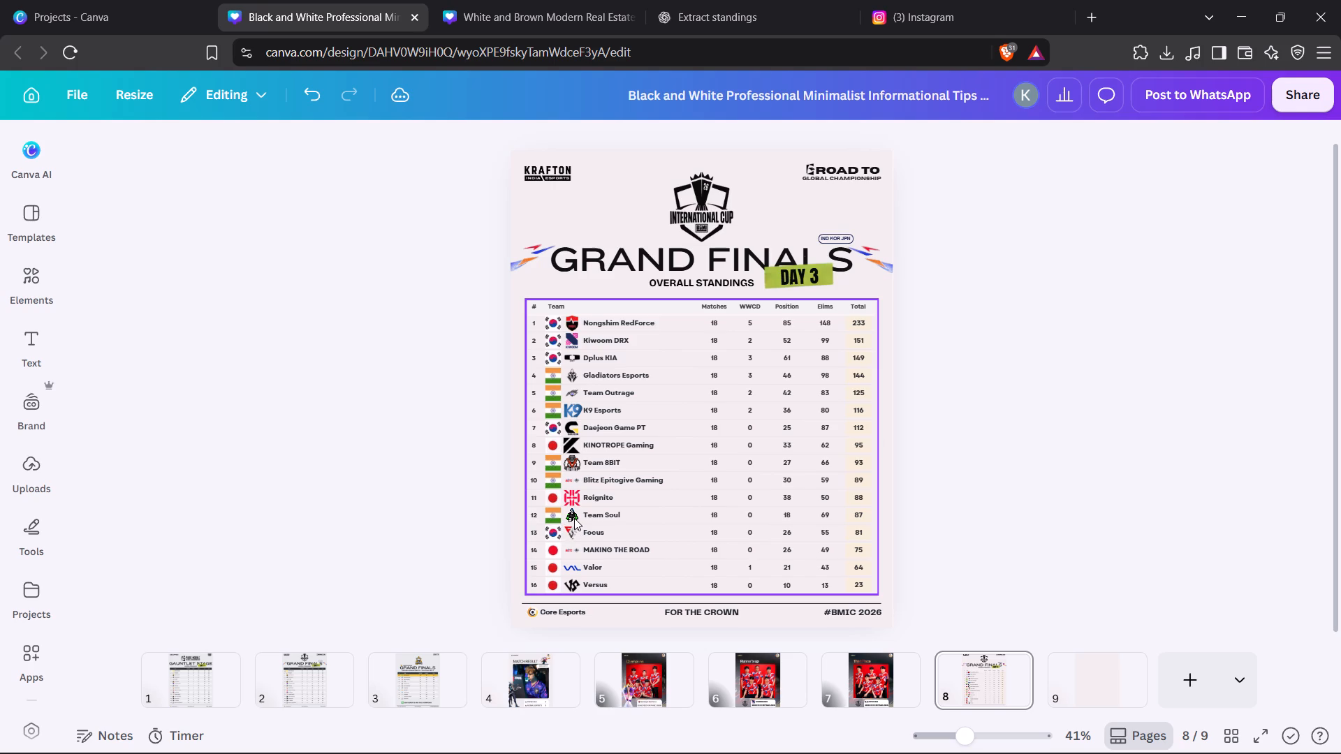
click(574, 518)
click(555, 143)
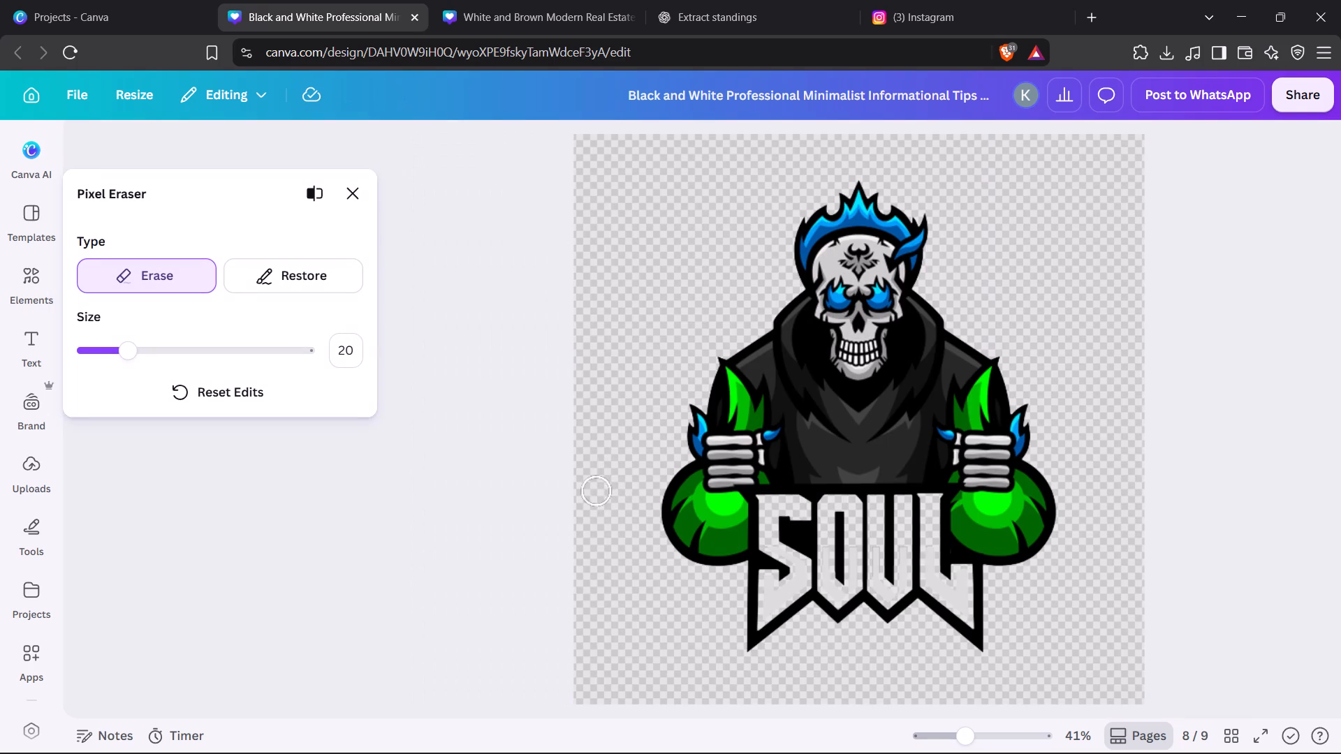
click(501, 239)
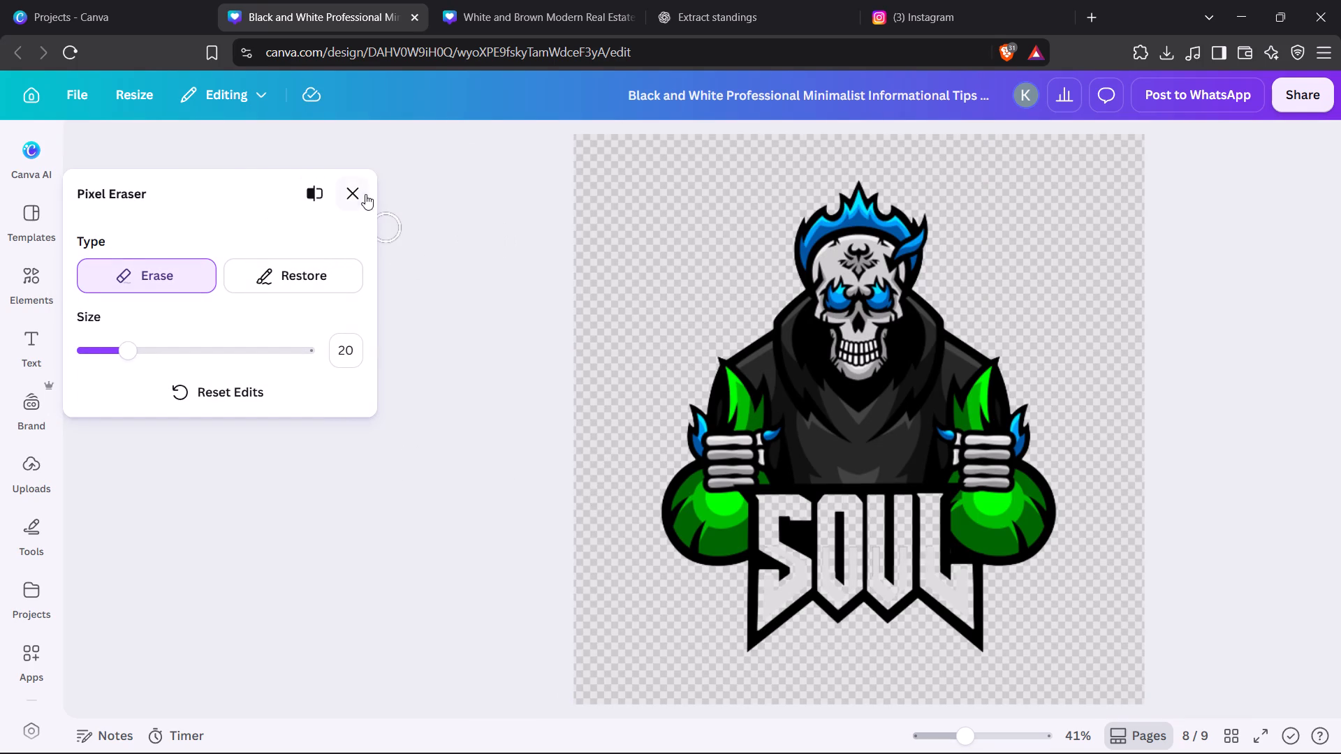
click(362, 191)
click(918, 508)
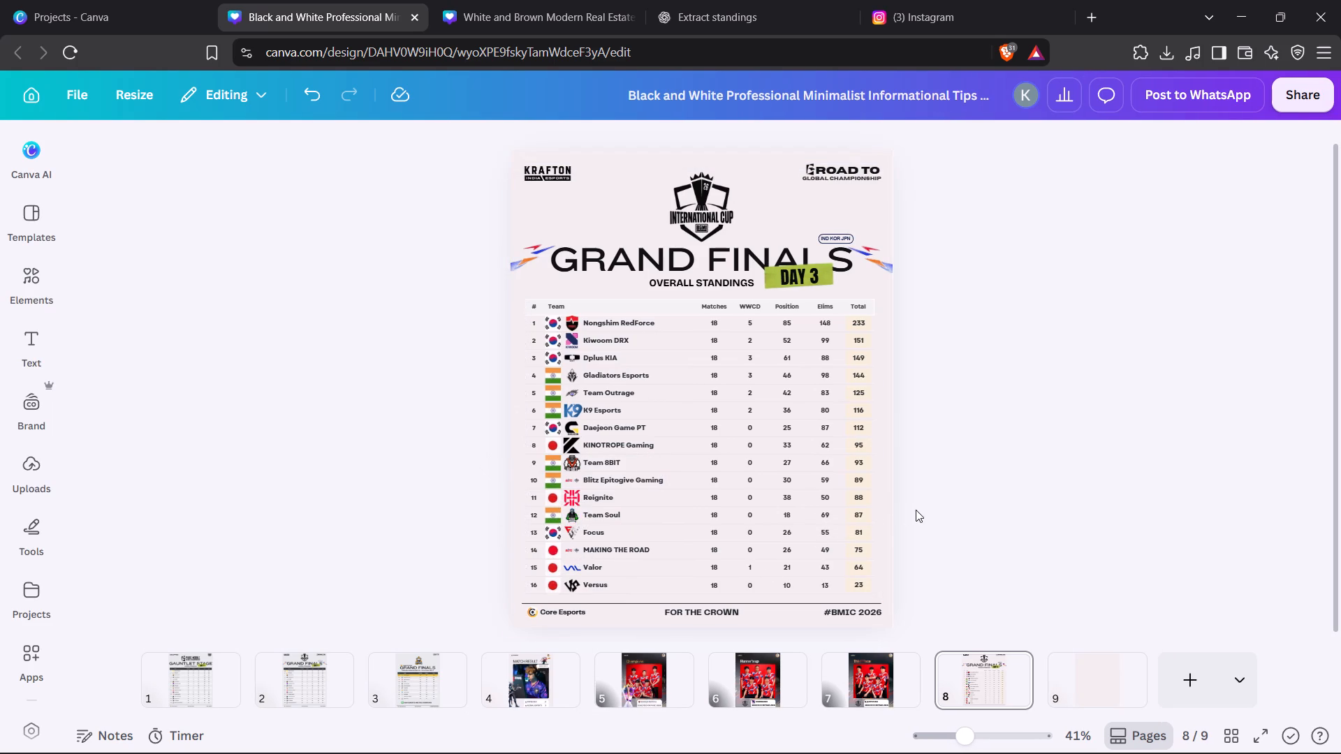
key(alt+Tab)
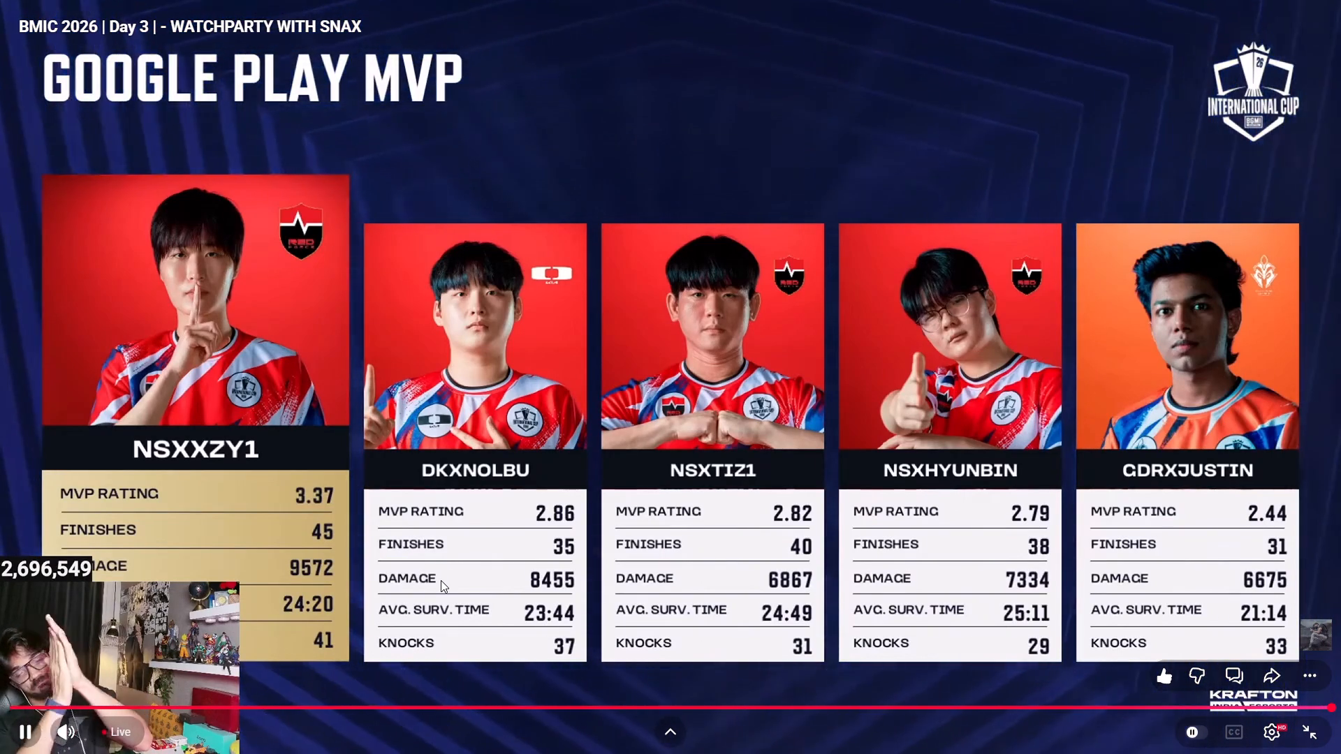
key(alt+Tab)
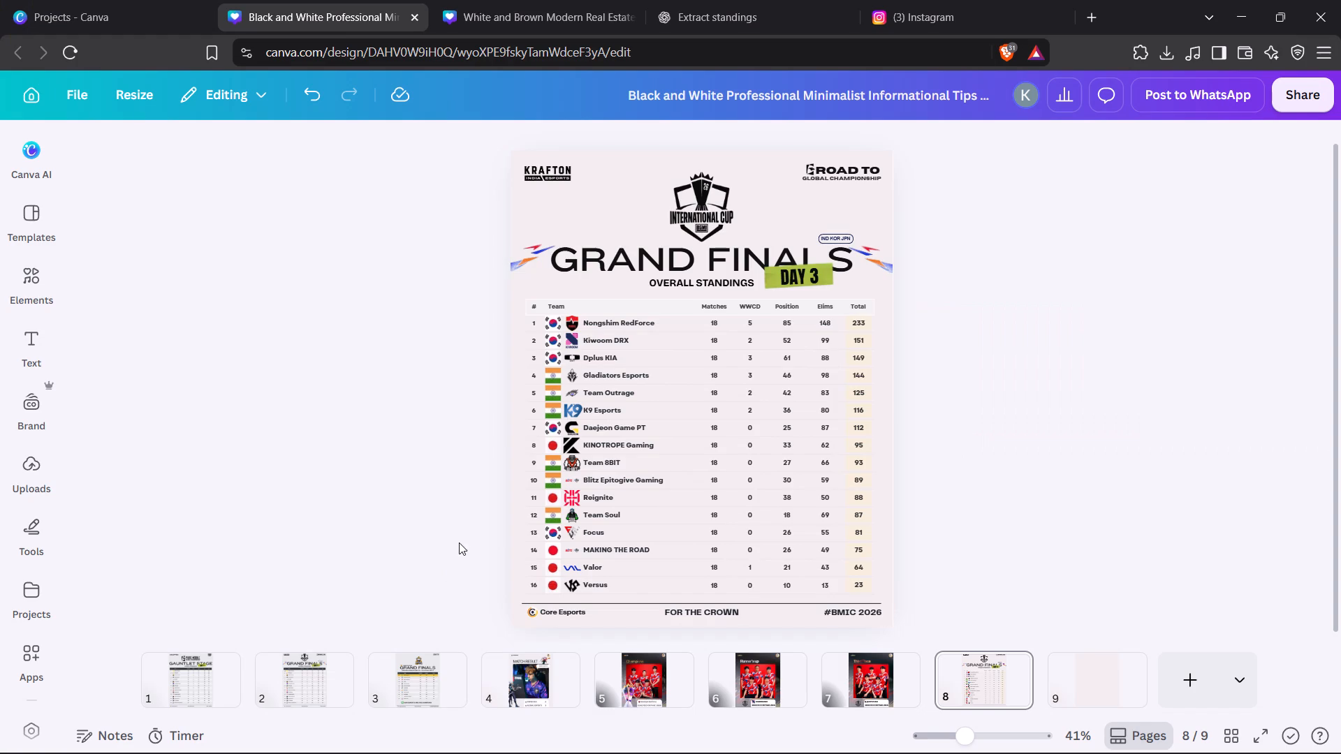
Replace the logo in the MAKING THE ROAD row of the standings with the uploaded round gold logo.
click(573, 551)
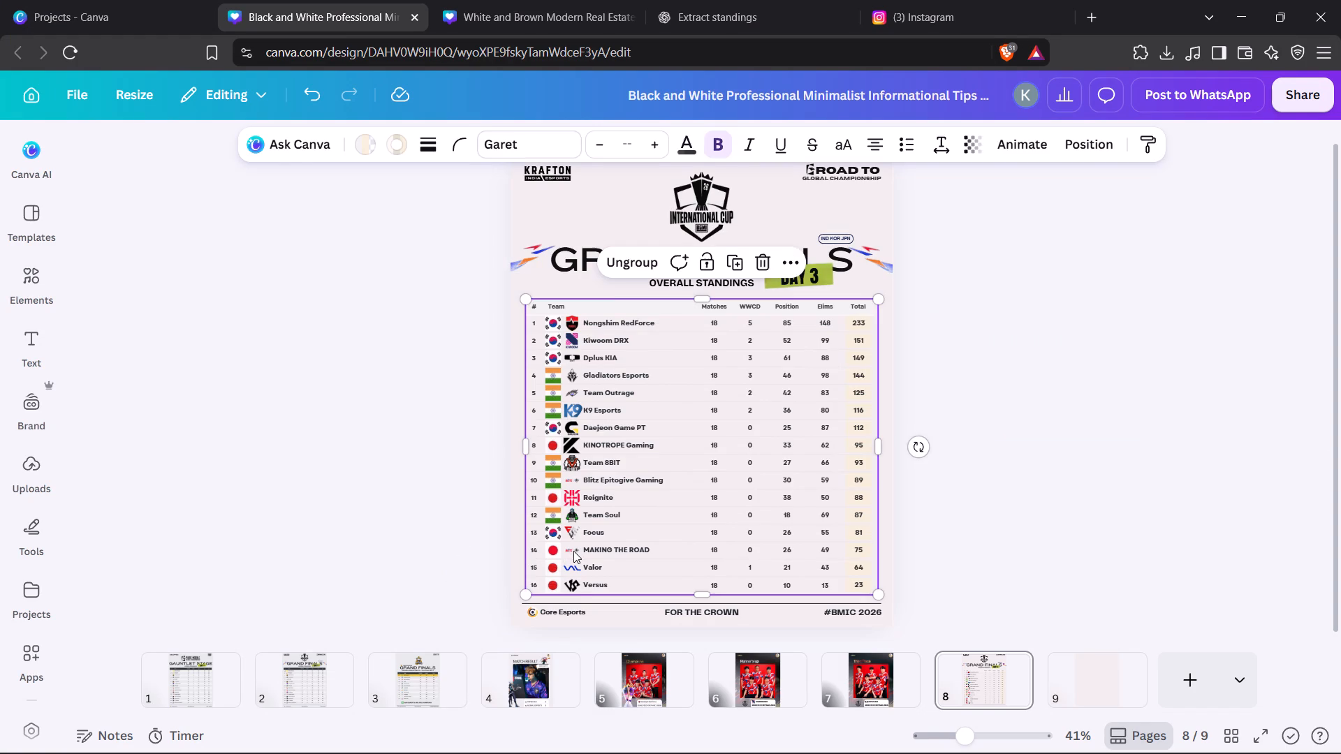
click(573, 551)
click(475, 150)
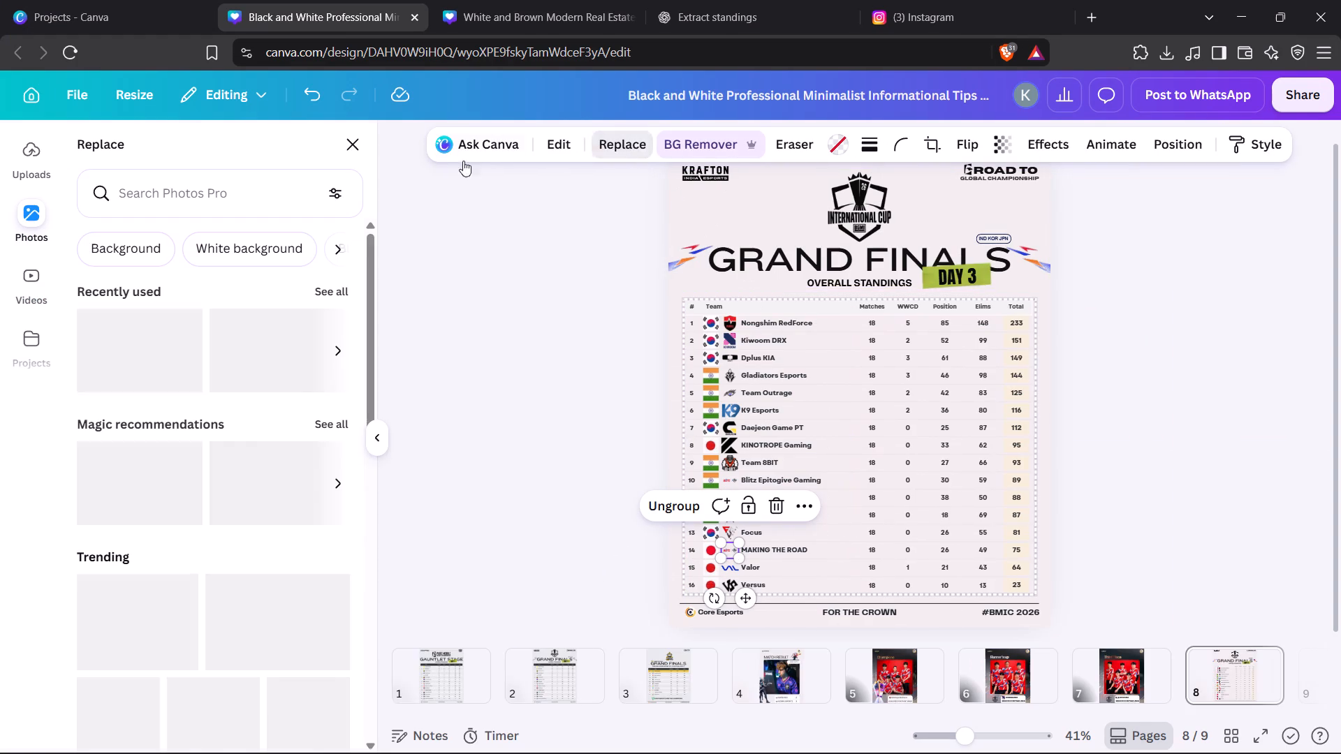
click(22, 160)
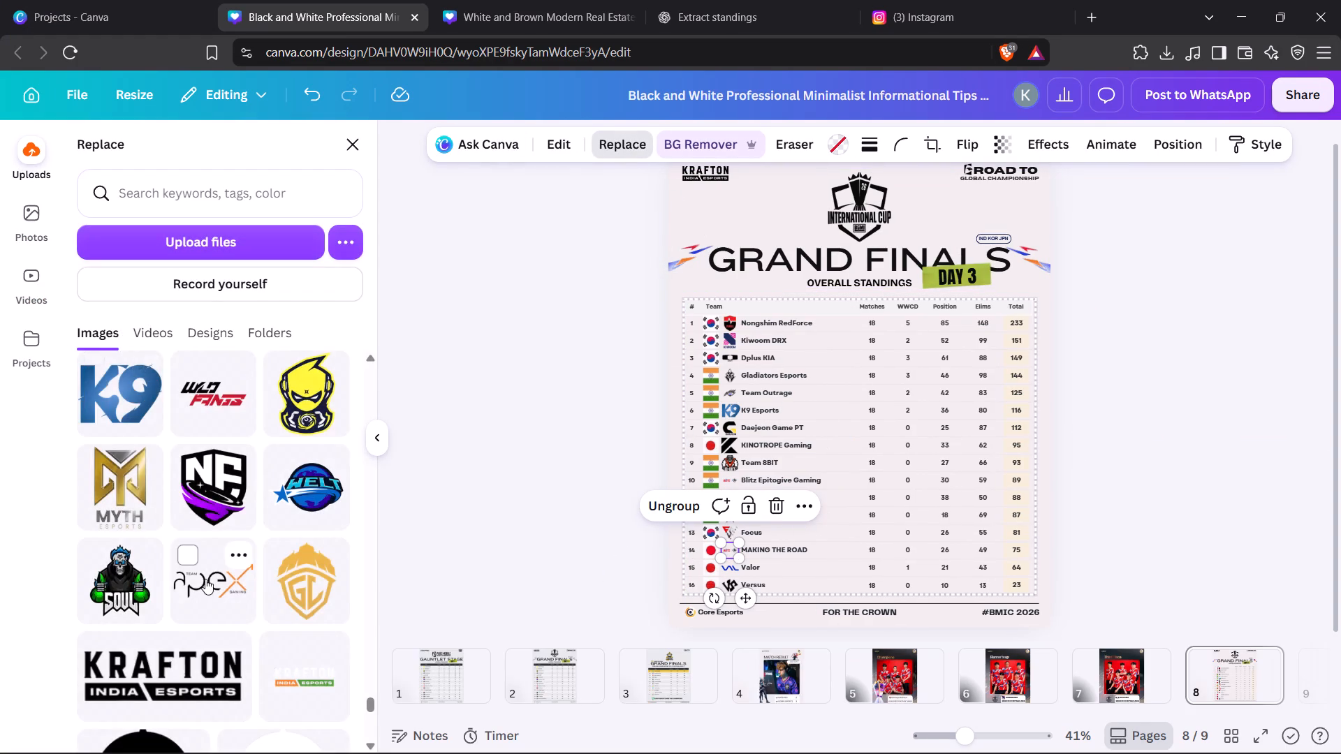
scroll(208, 577, up, 5)
drag(368, 697, 351, 378)
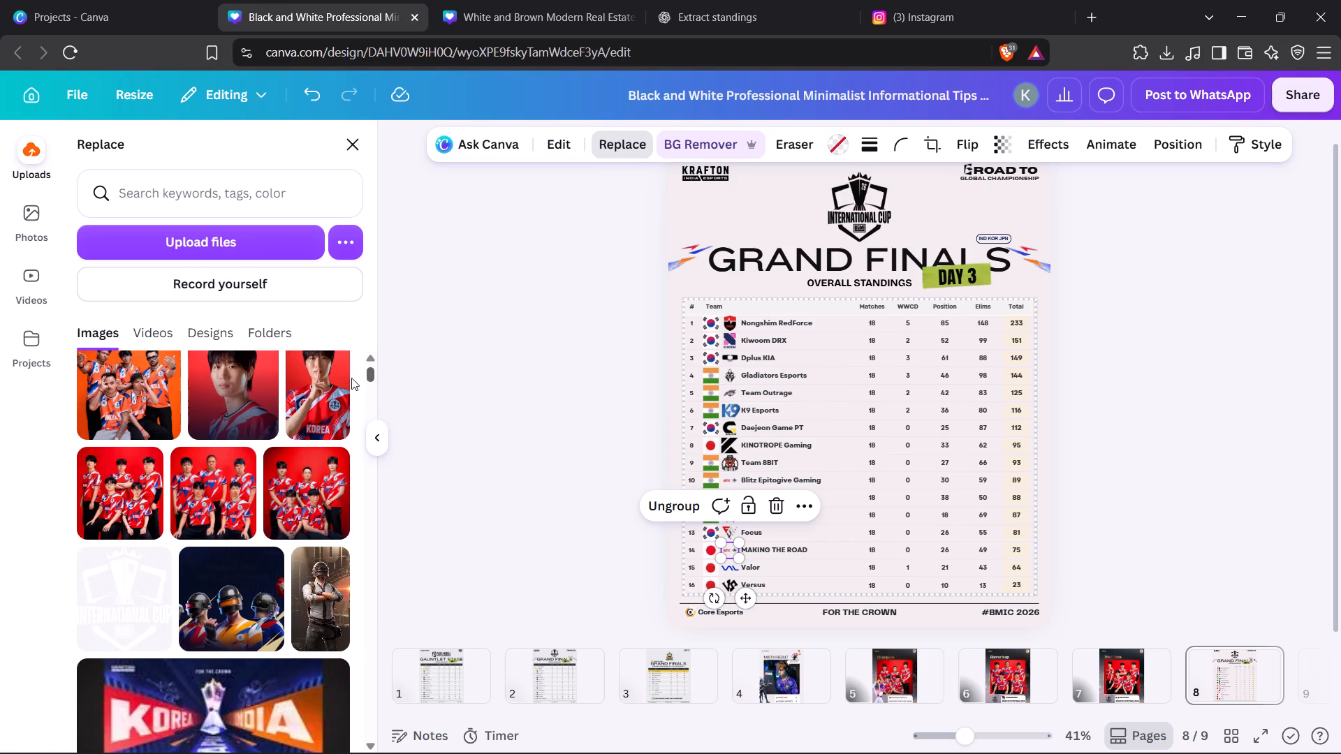
drag(351, 378, 351, 367)
scroll(256, 478, down, 7)
click(95, 525)
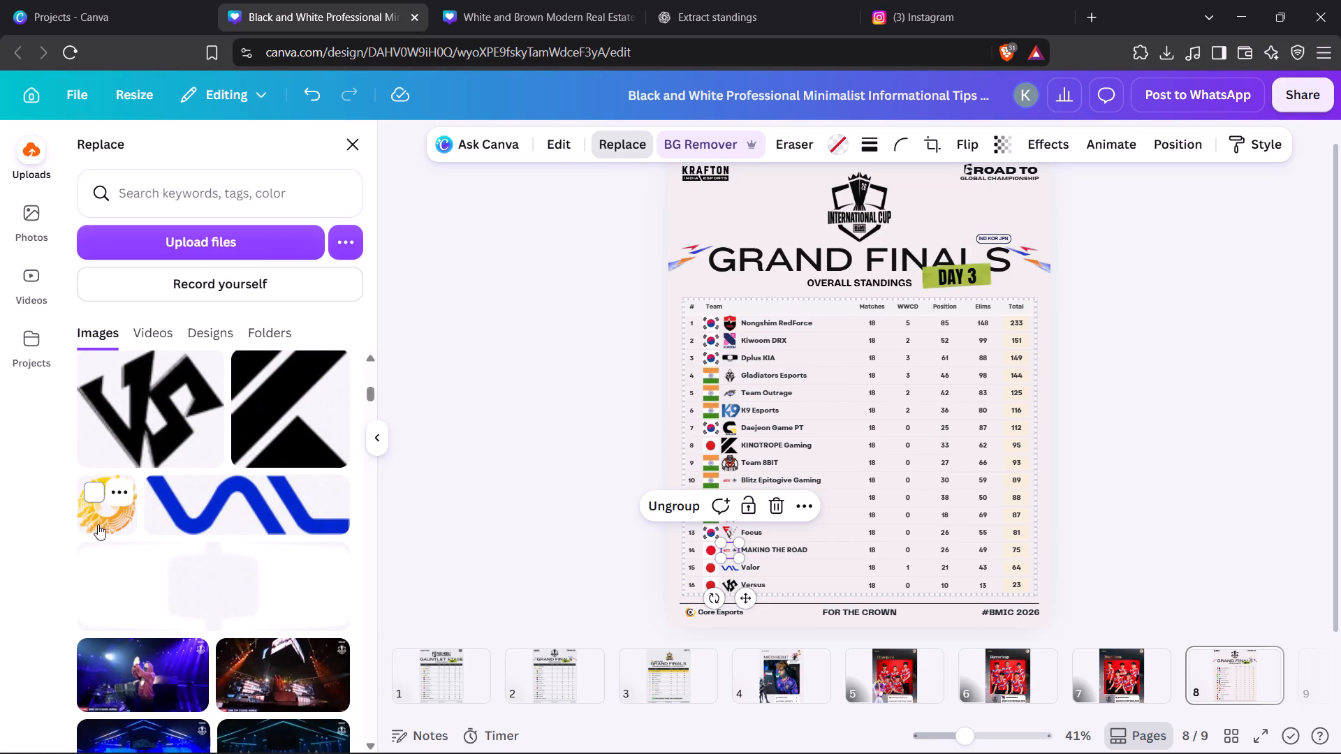
click(1087, 432)
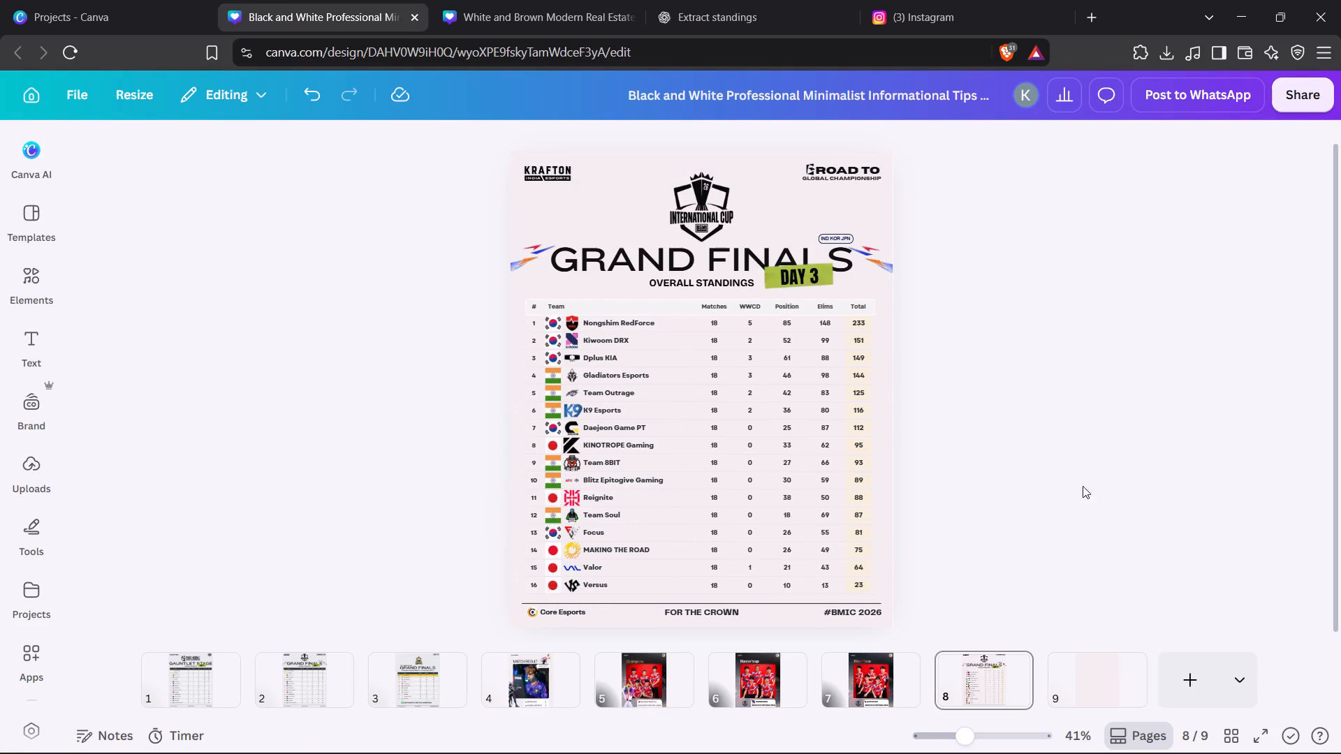
Download only page 8, the Grand Finals Day 3 standings, as a PNG.
click(1304, 95)
click(1021, 527)
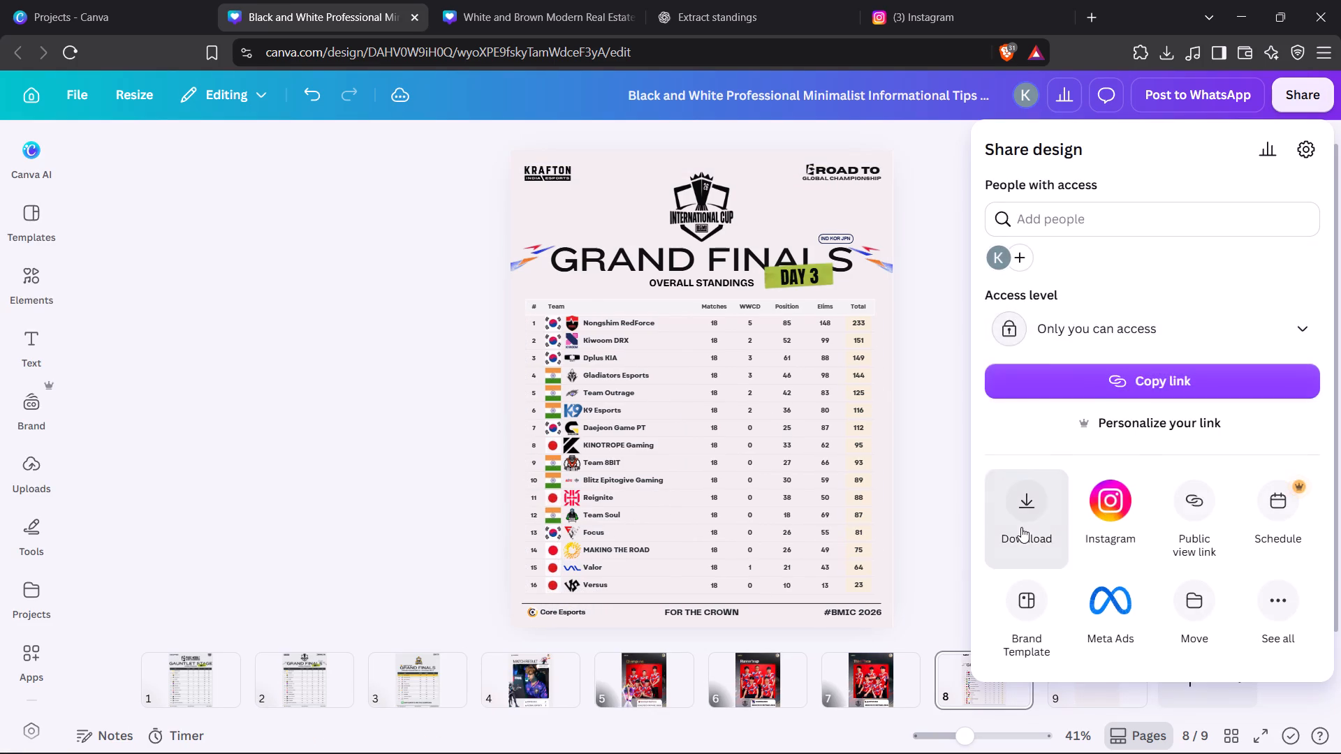
click(1159, 498)
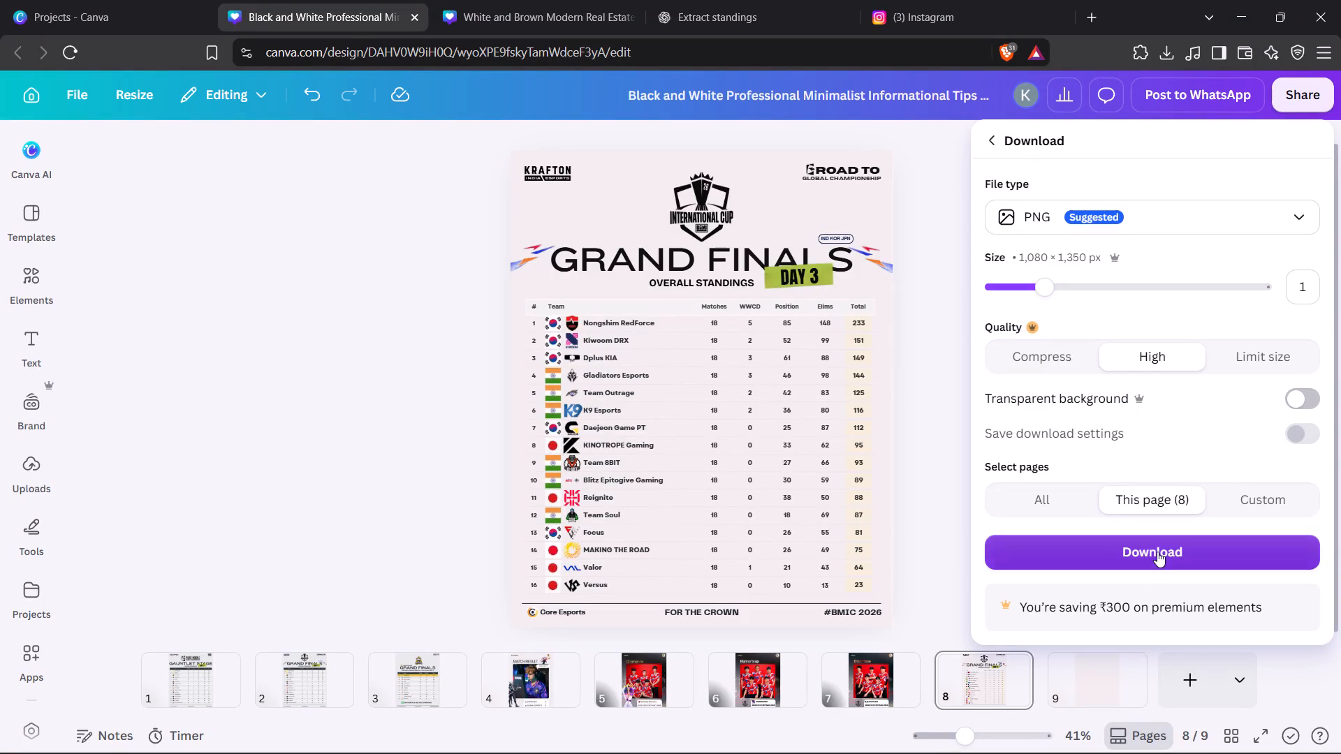
click(1157, 552)
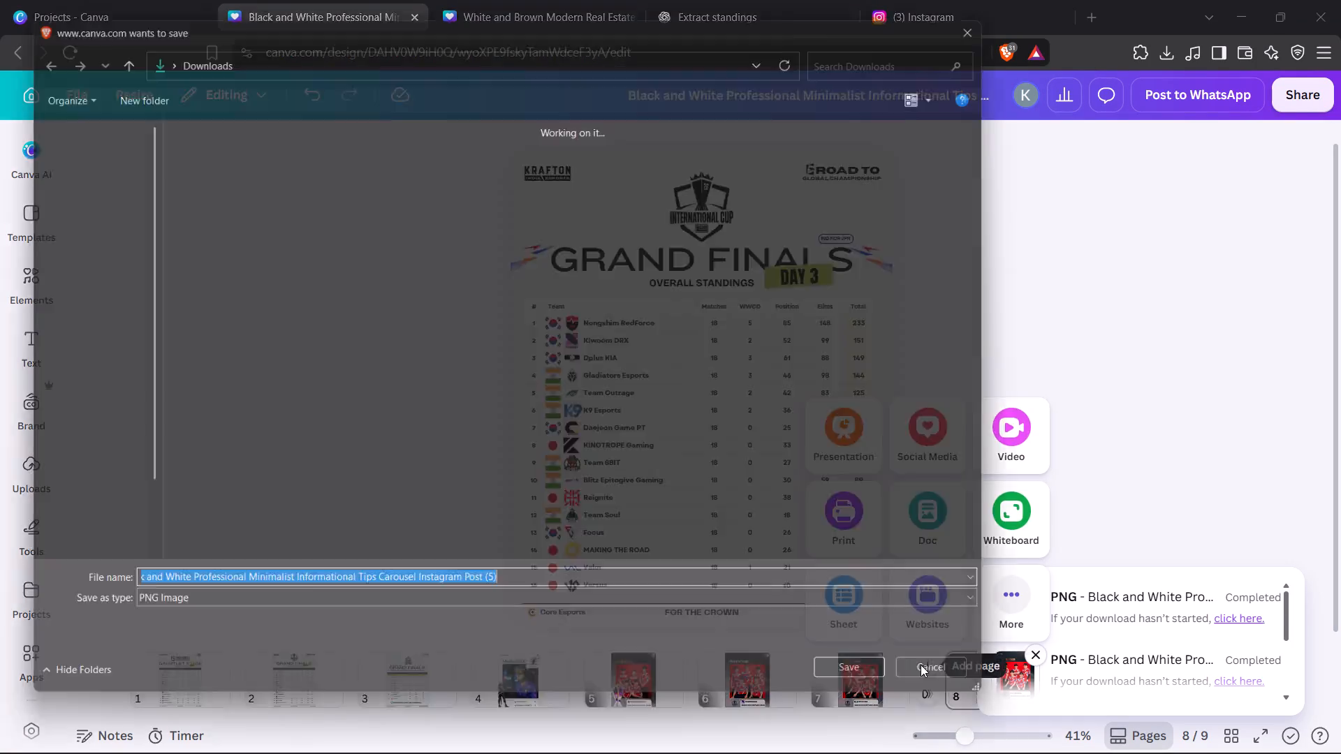
Save the exported standings PNG to the Downloads folder under the suggested file name ending in (5).
key(alt+Tab)
key(alt+Tab)
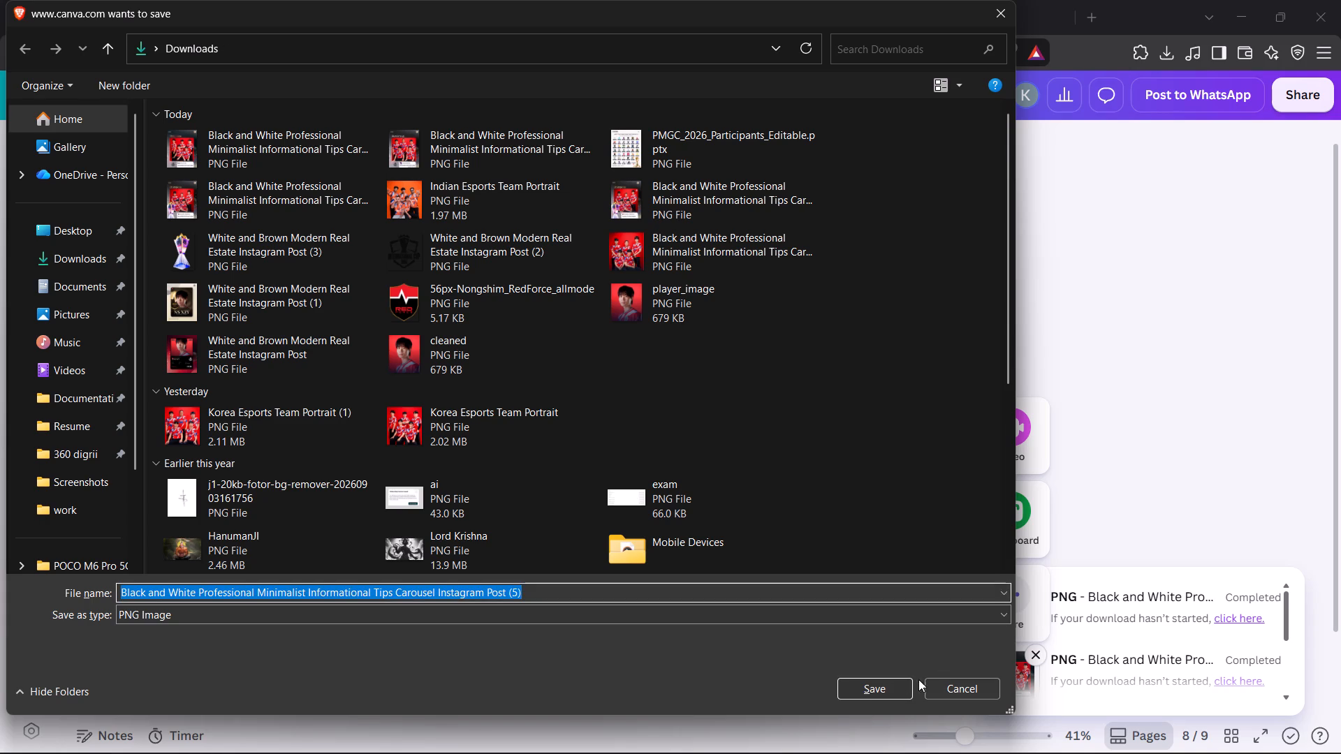
click(889, 688)
click(1097, 528)
Switch to the BMIC 2026 Day 3 watchparty livestream to follow the broadcast.
key(alt+Tab)
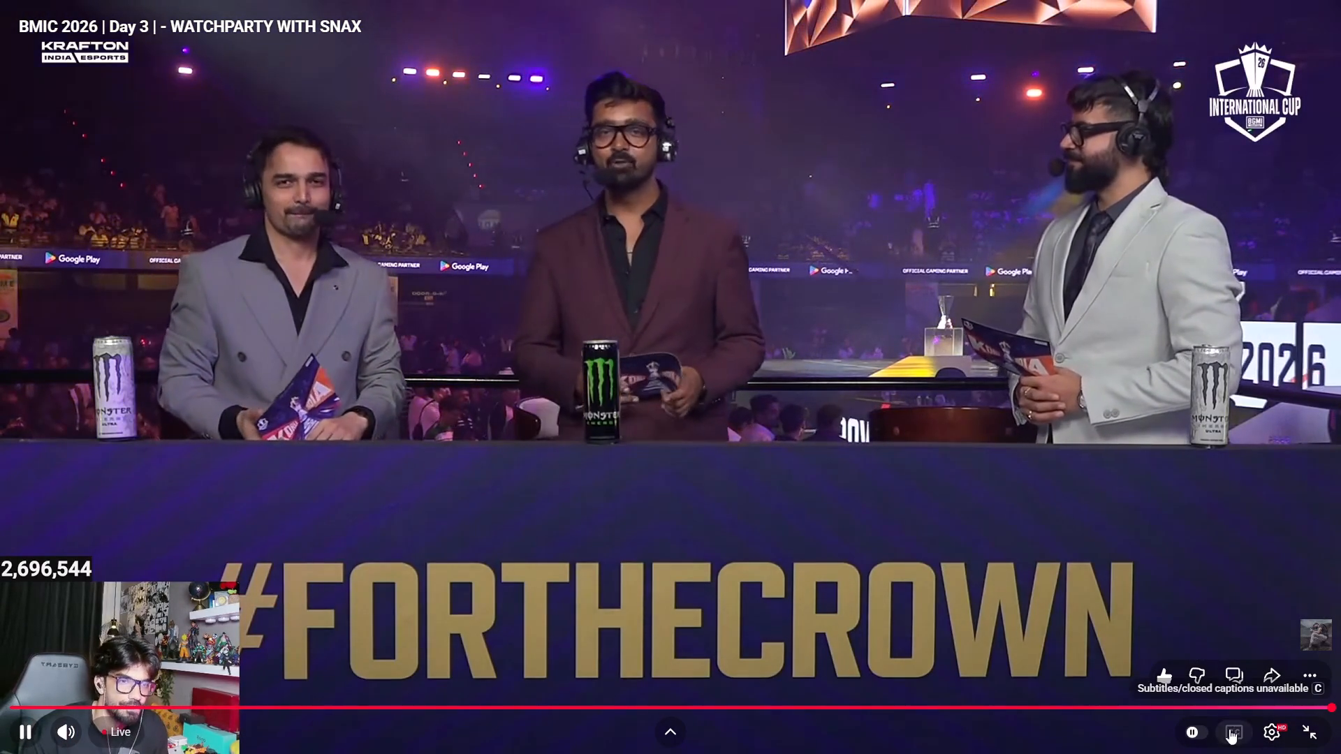
Rewind the BMIC 2026 Day 3 watch-party stream and skip forward through the match to examine the gameplay and team standings.
click(1255, 711)
click(1268, 705)
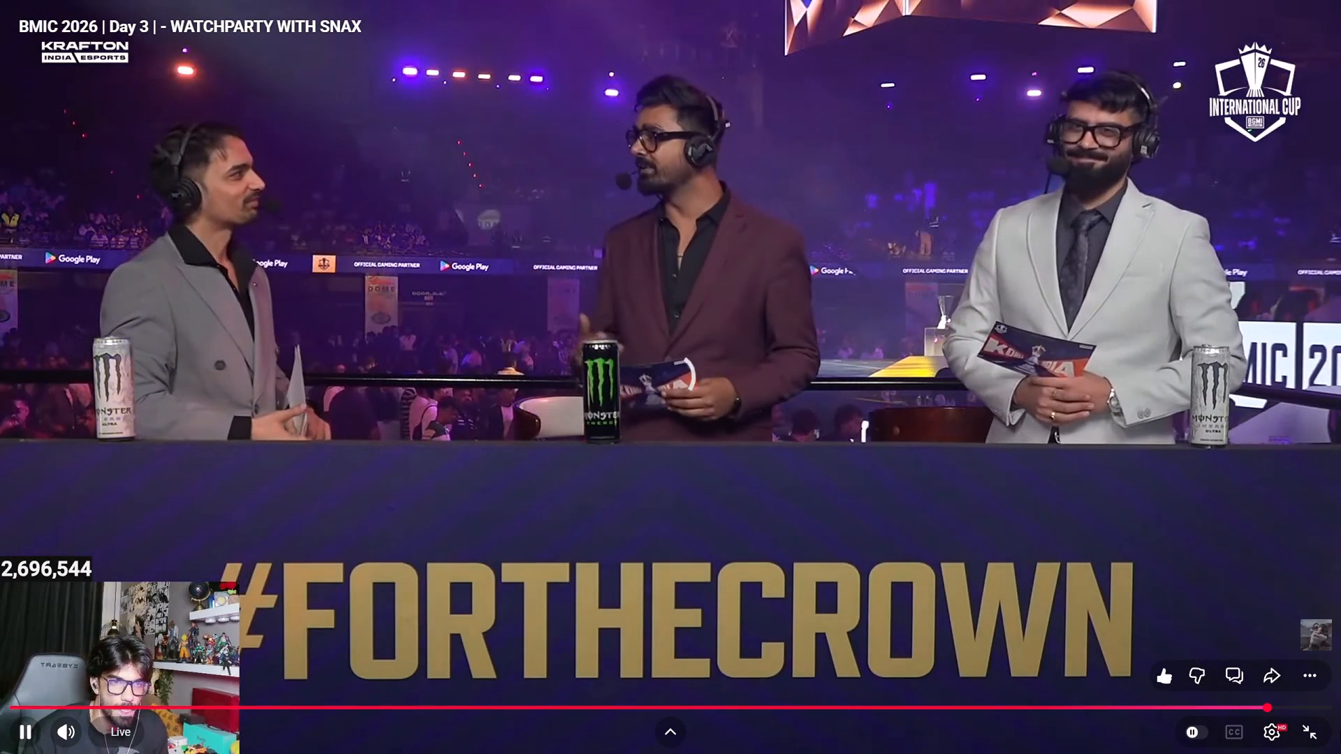
key(Right)
key(Right)
key(Right)
key(Right)
key(Right)
key(Right)
key(Right)
key(Right)
key(Right)
key(Right)
key(Right)
key(Right)
key(Right)
key(Right)
key(Right)
key(Right)
key(Right)
key(Right)
key(Right)
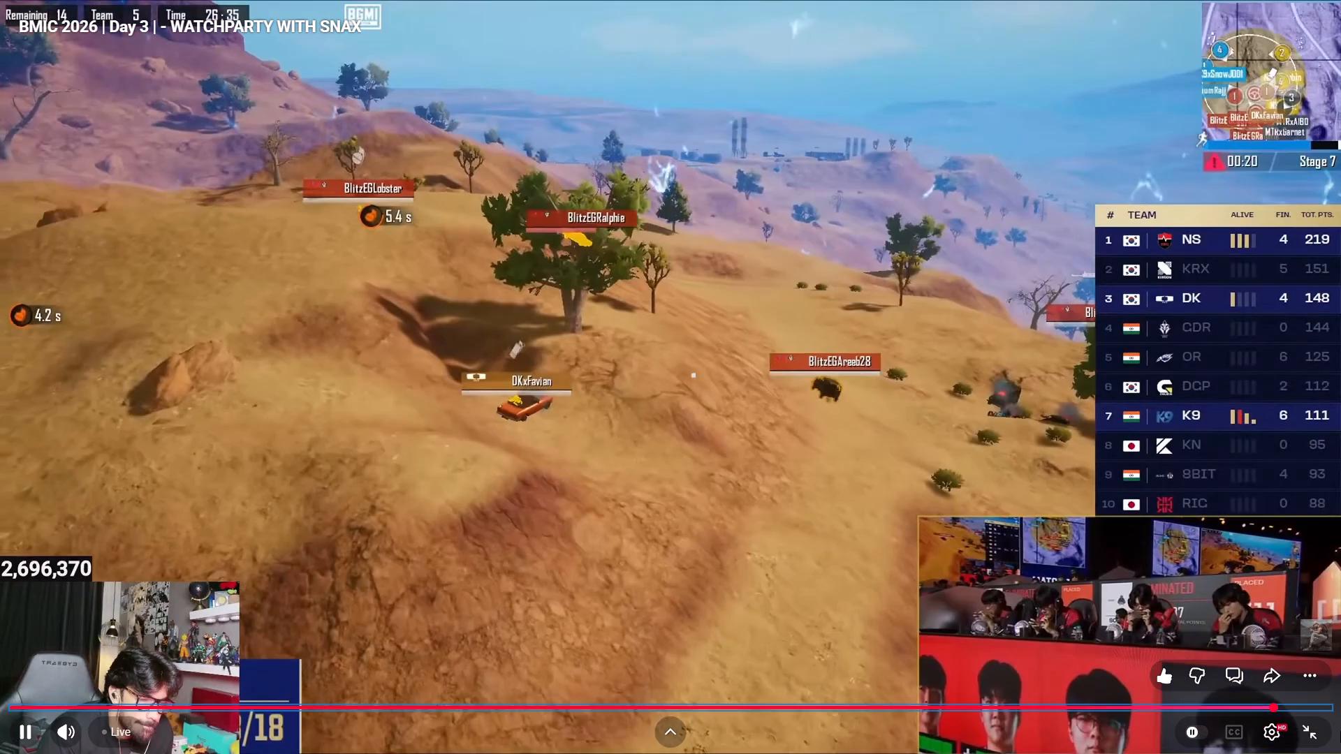
key(Right)
key(Right)
key(Right)
key(Right)
key(Right)
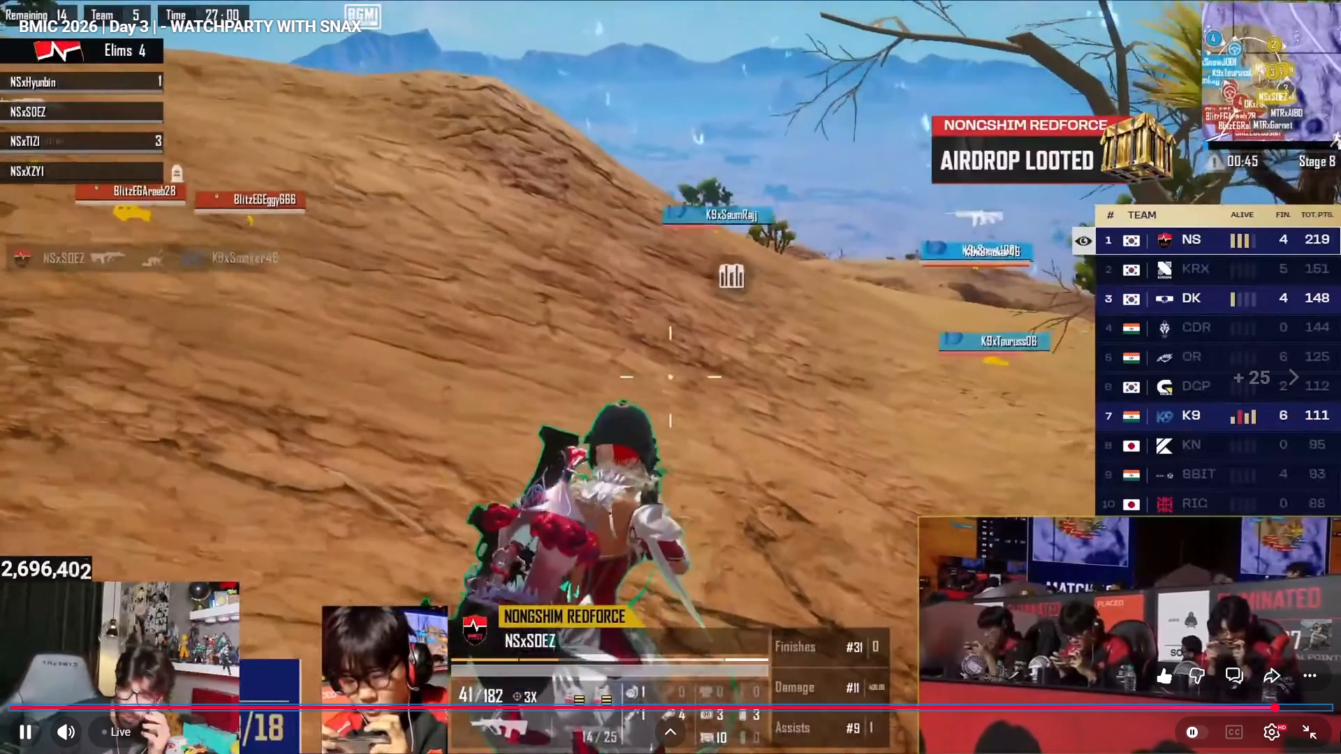
Switch to the BMIC 2026 Day 3 watch-party stream and skip forward to the Best IGL award graphic.
key(Right)
key(Right)
key(Right)
key(Right)
key(Right)
key(Right)
key(Right)
key(Right)
key(Right)
key(Right)
key(Right)
key(Right)
key(Right)
key(Right)
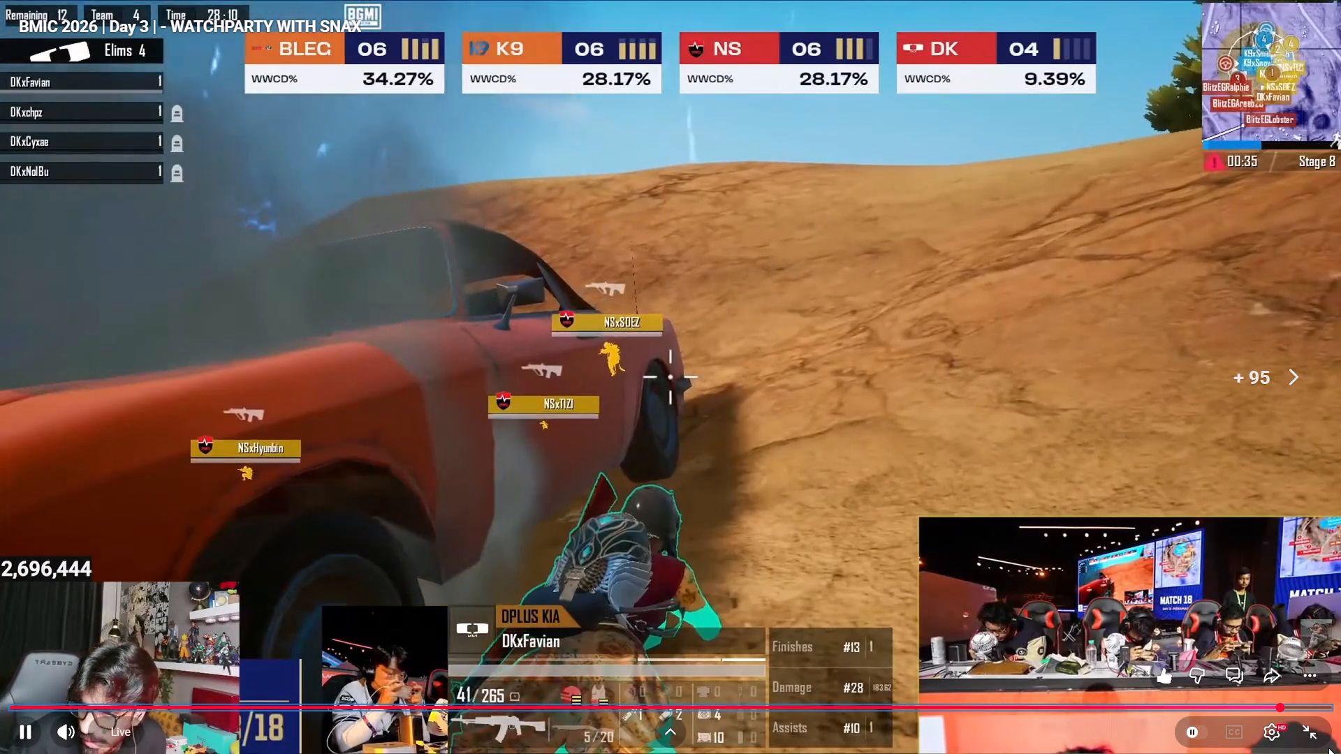
click(1300, 705)
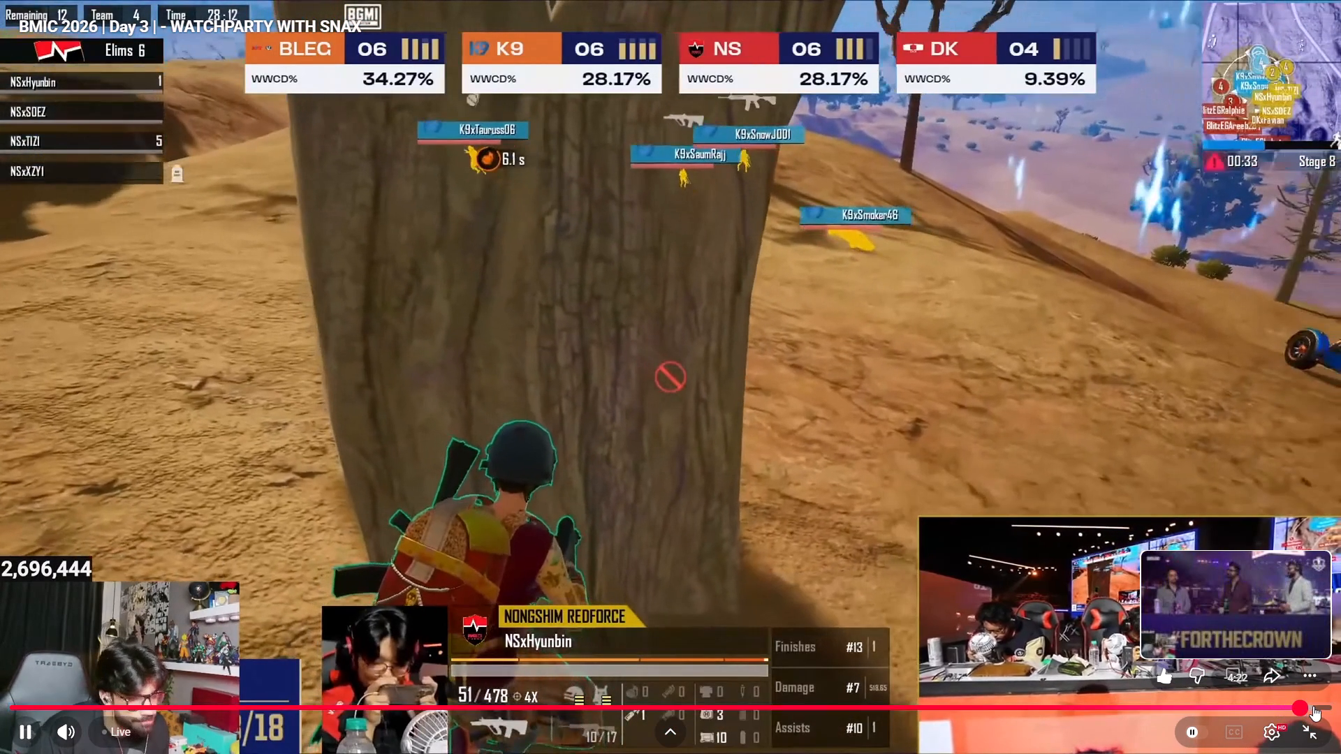
click(1313, 706)
key(Right)
key(Right)
key(Right)
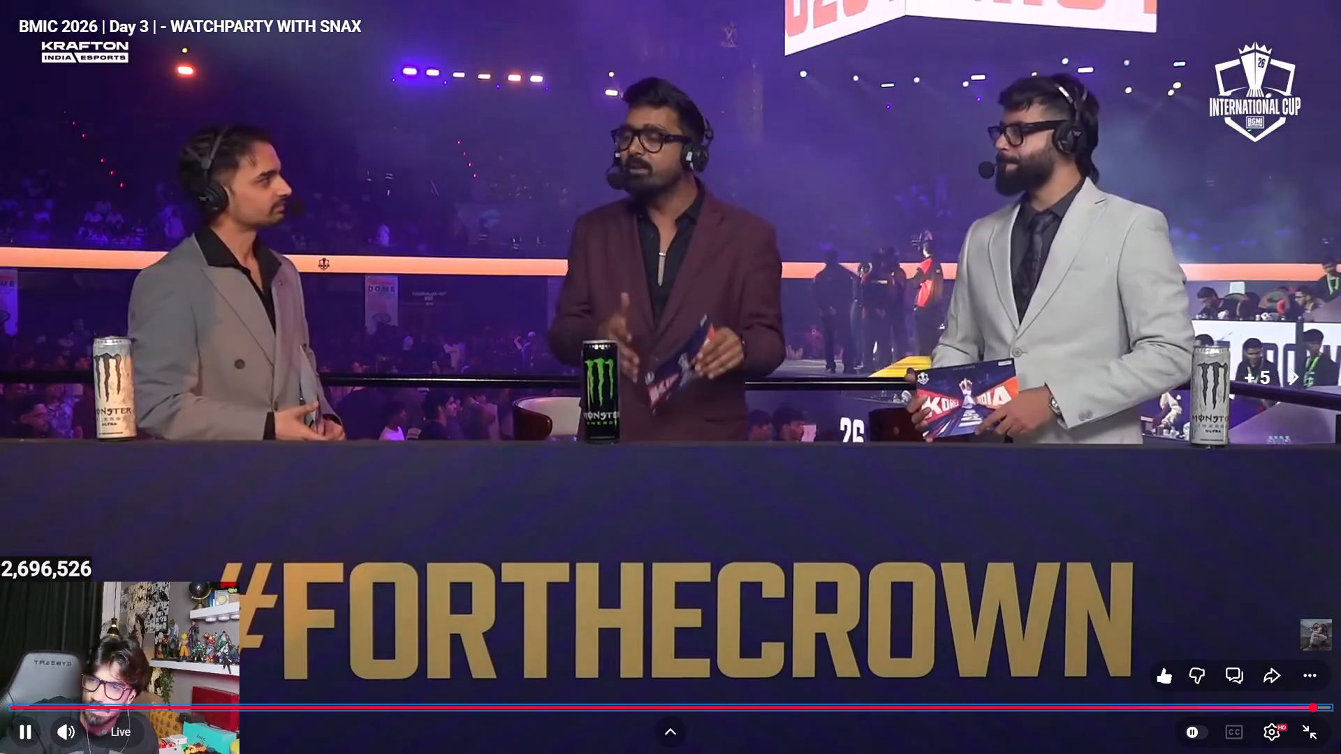
key(Right)
key(Right)
key(Right)
key(Right)
key(Right)
key(Right)
key(Right)
key(Right)
key(Right)
key(Right)
key(Right)
key(Right)
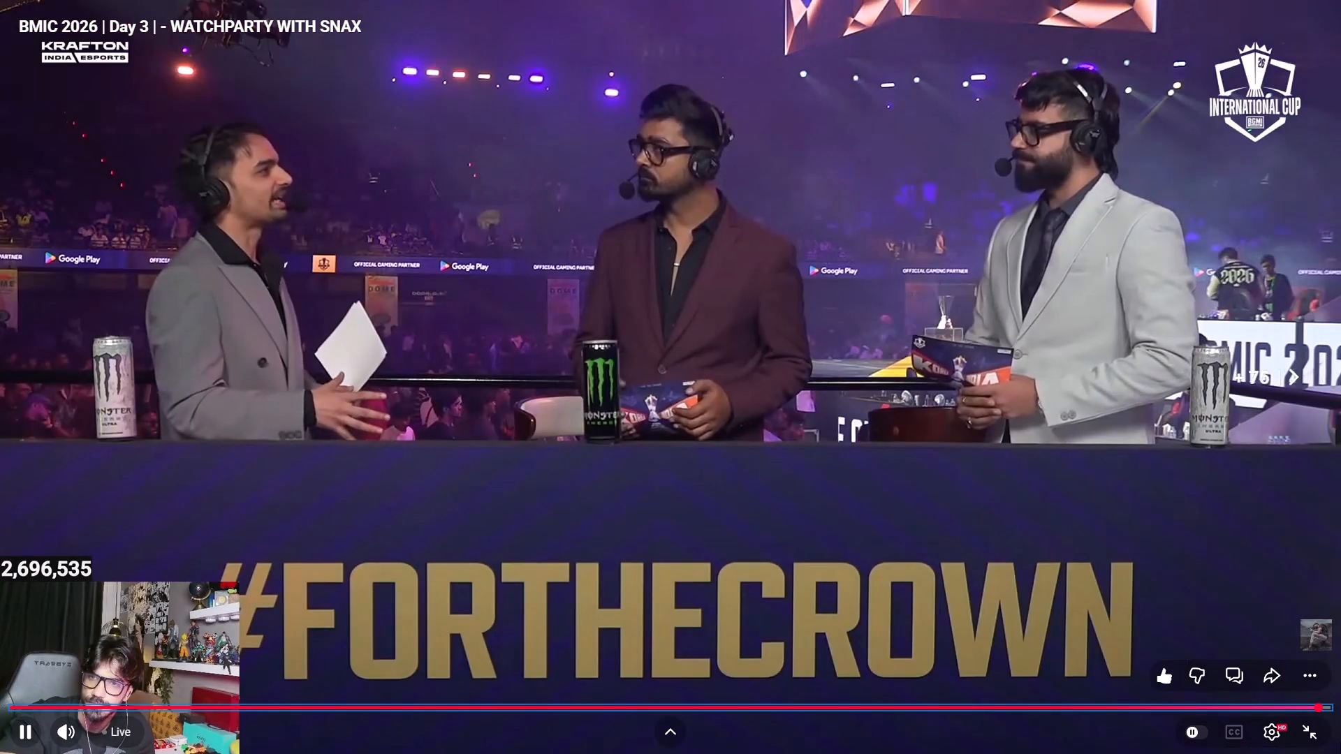
key(Right)
key(Right)
key(Right)
key(Right)
key(Right)
key(Right)
key(Right)
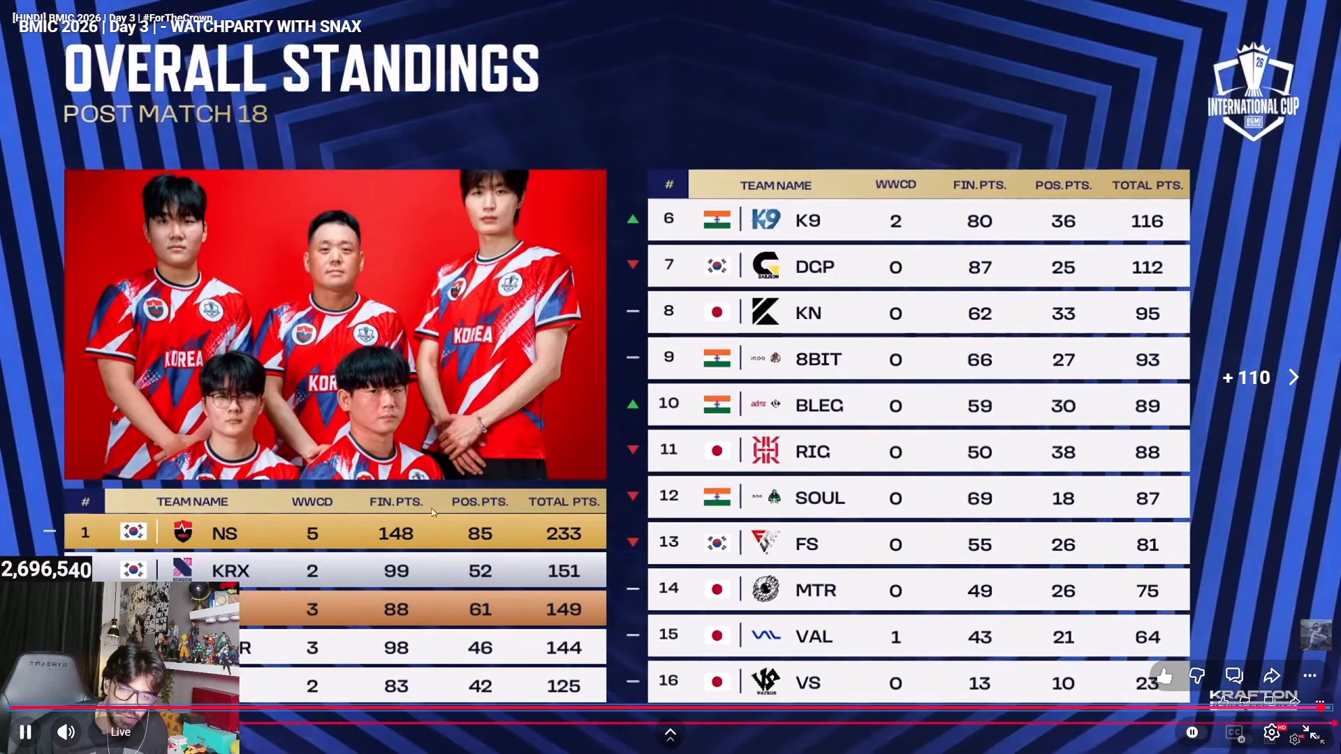
key(Right)
key(Right)
key(Right)
key(Right)
key(Right)
key(Right)
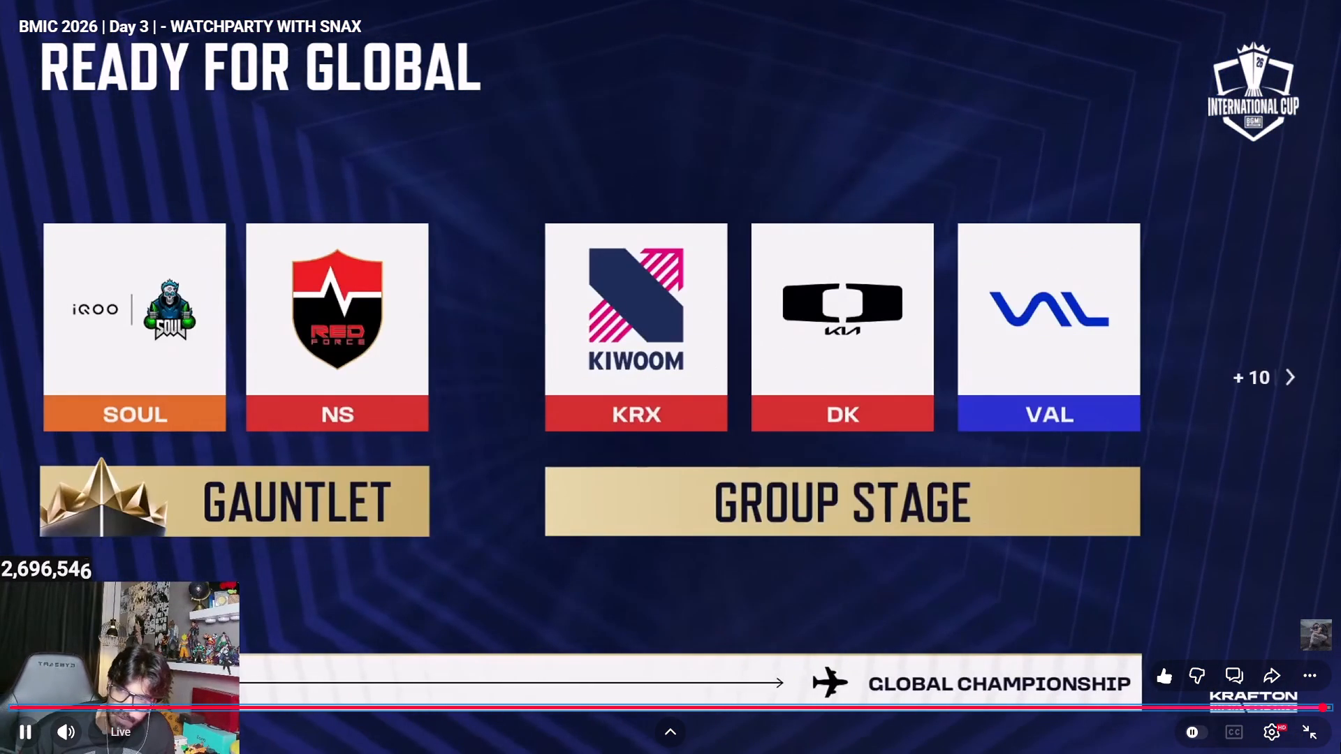
key(Right)
key(Right)
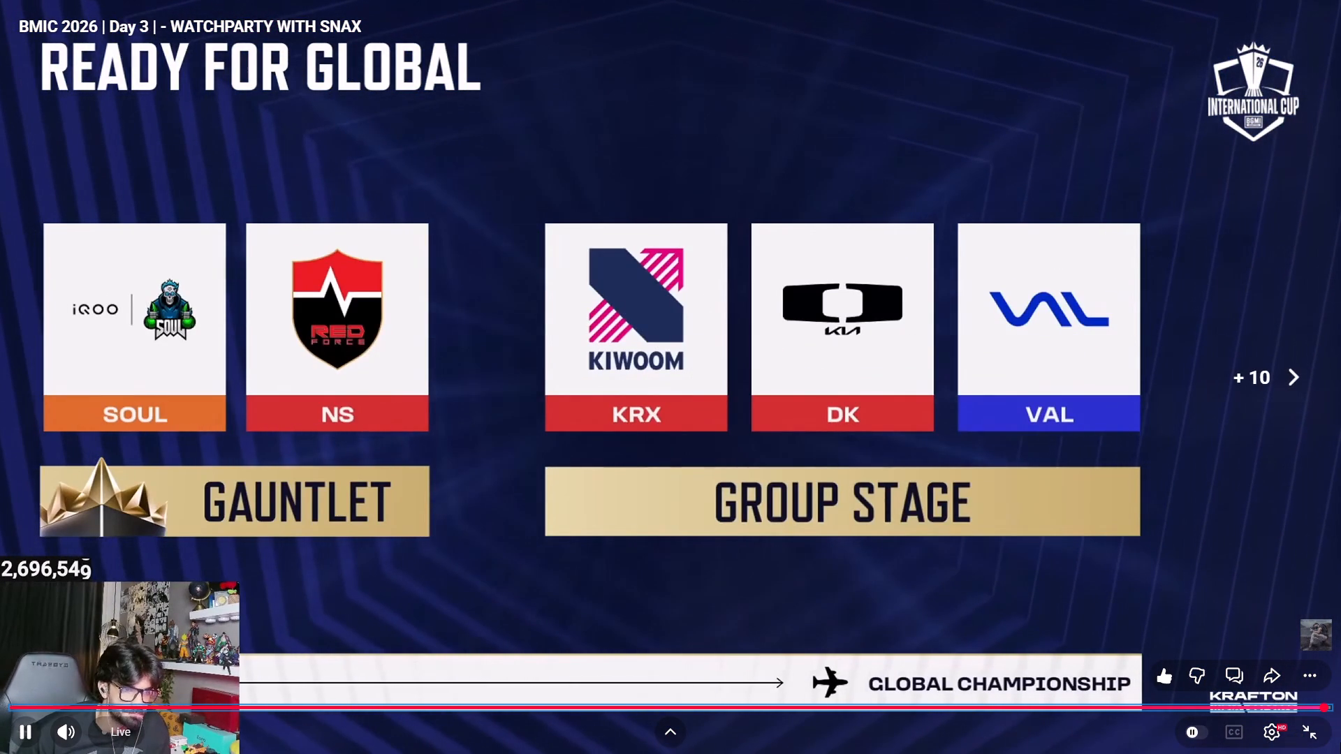
key(Right)
key(Right)
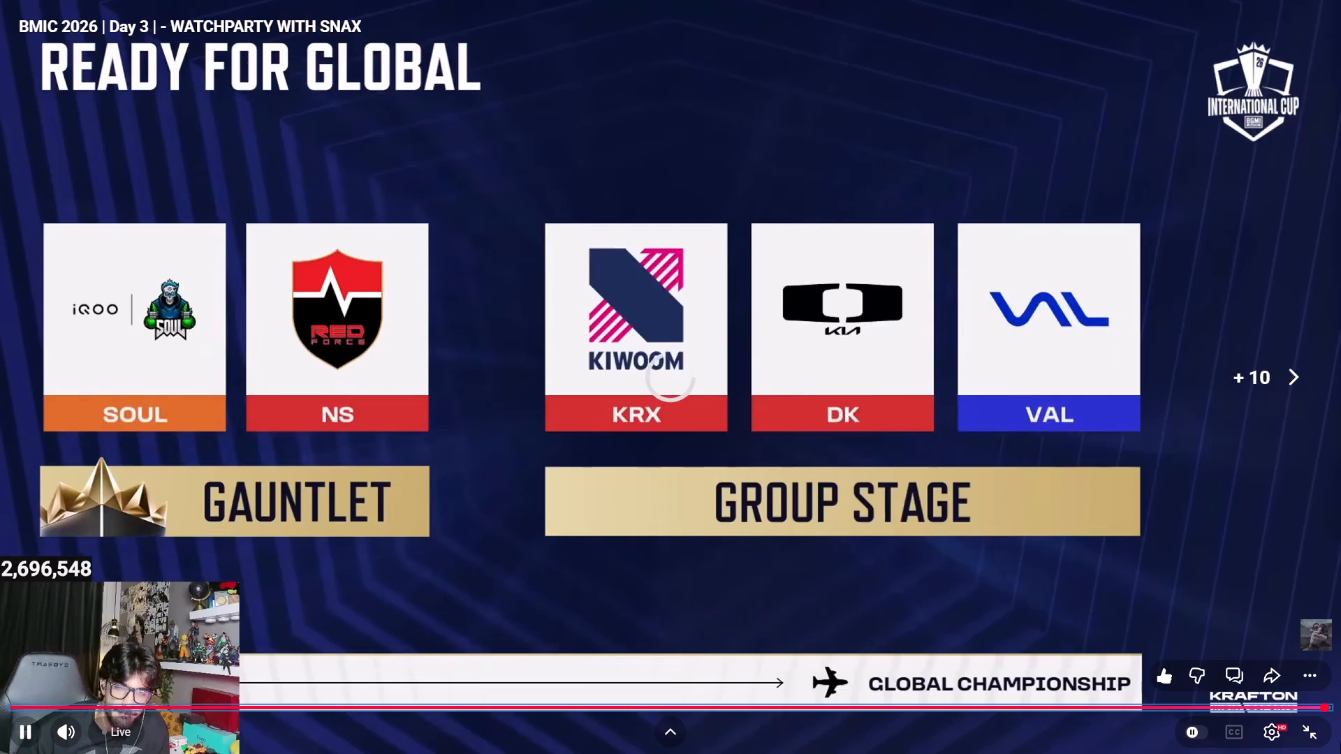
key(Right)
key(Right)
key(Right)
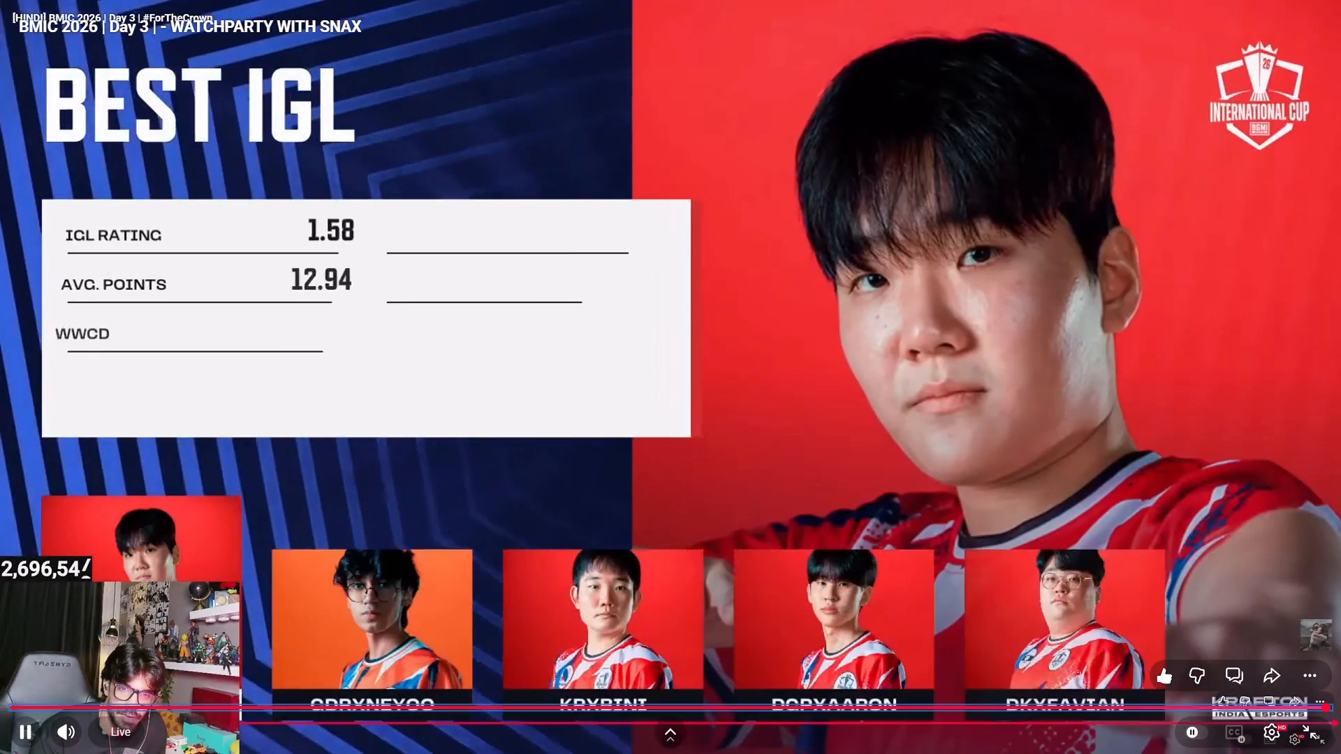
Pause the stream on the full Best IGL graphic and take a screenshot of the area with the large player portrait.
key(Left)
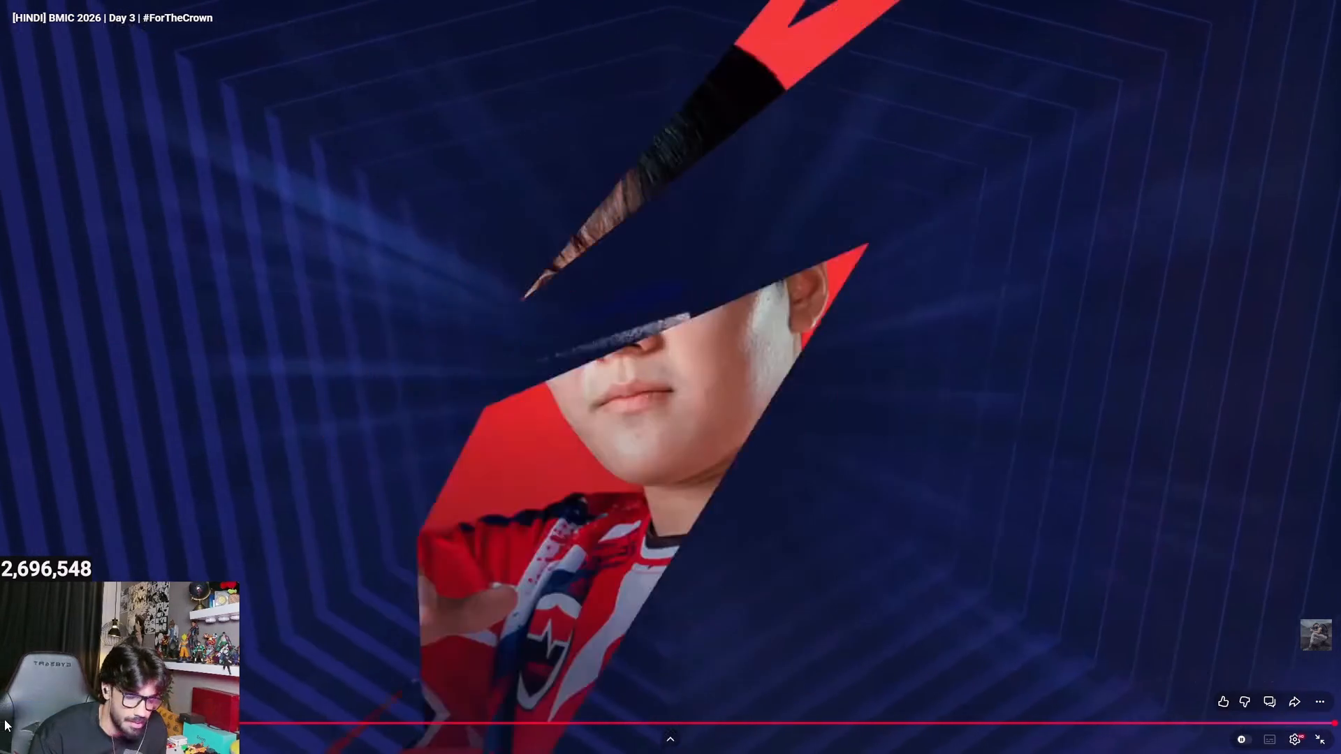
key(Print)
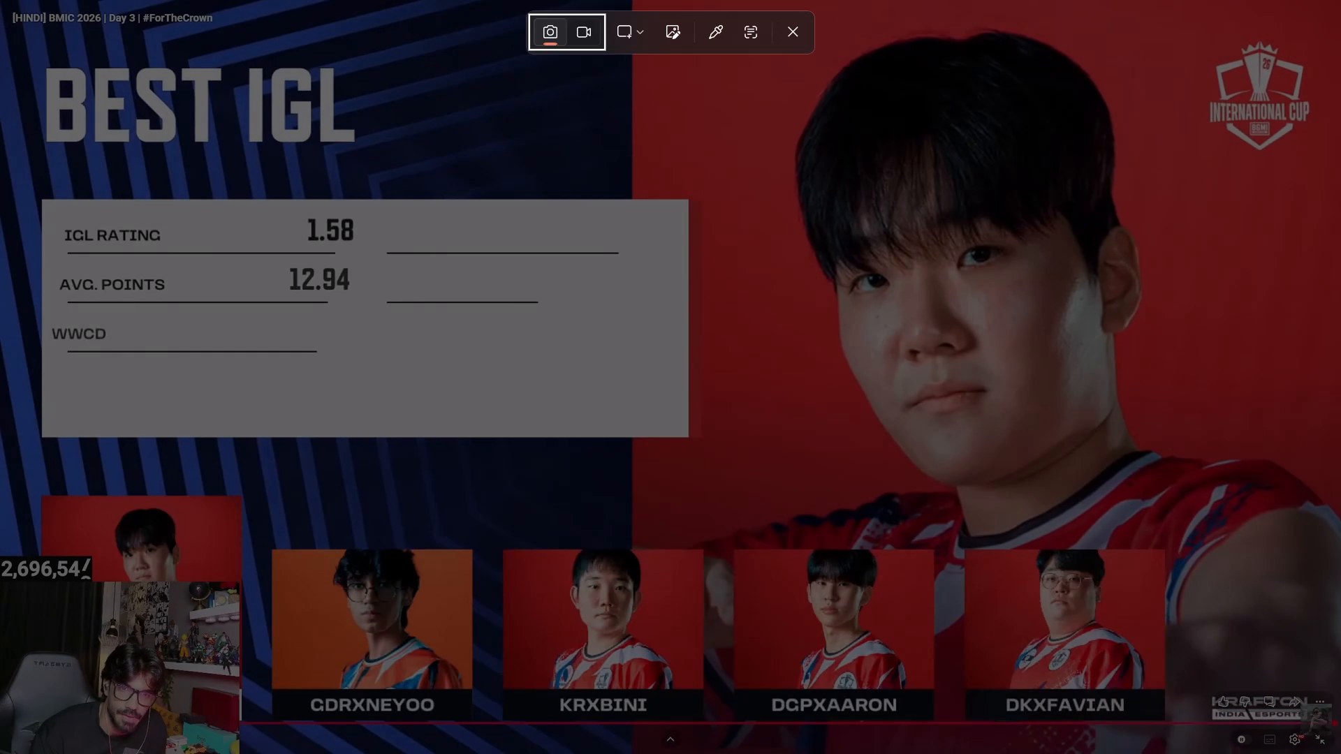
click(800, 31)
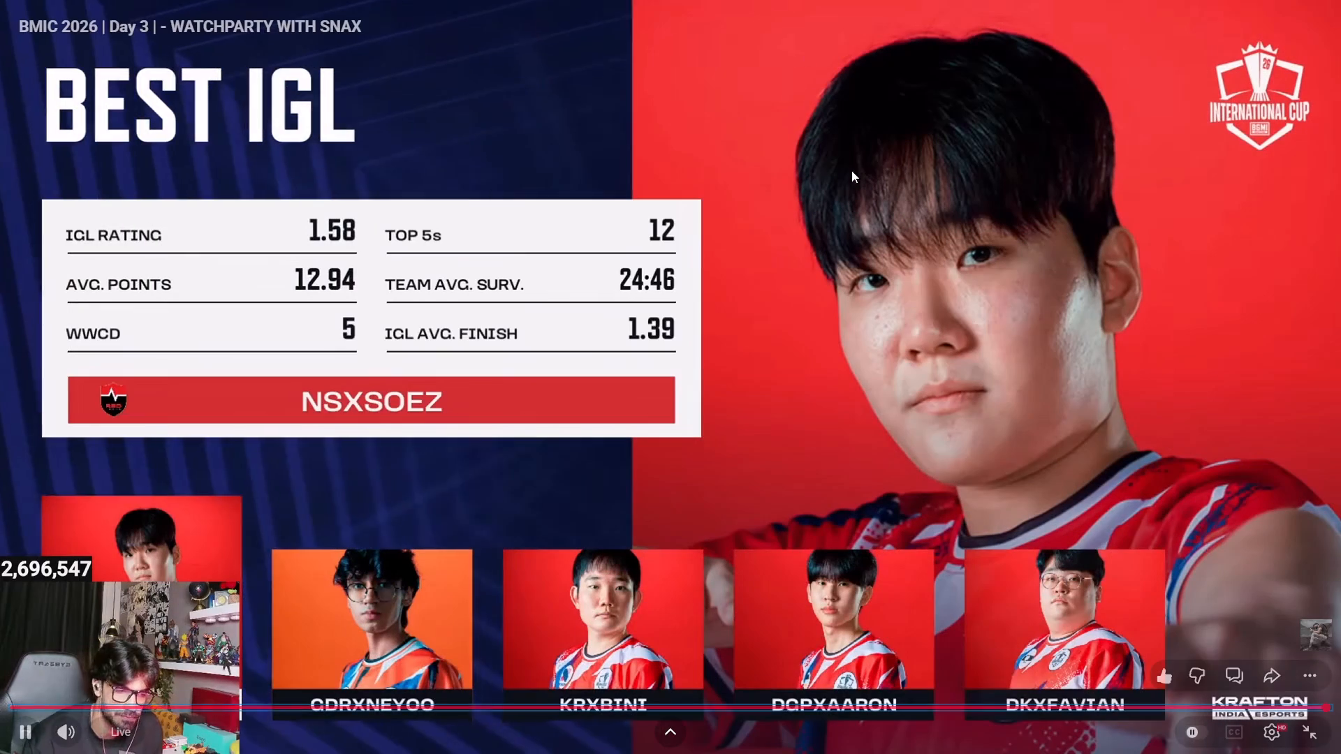
key(space)
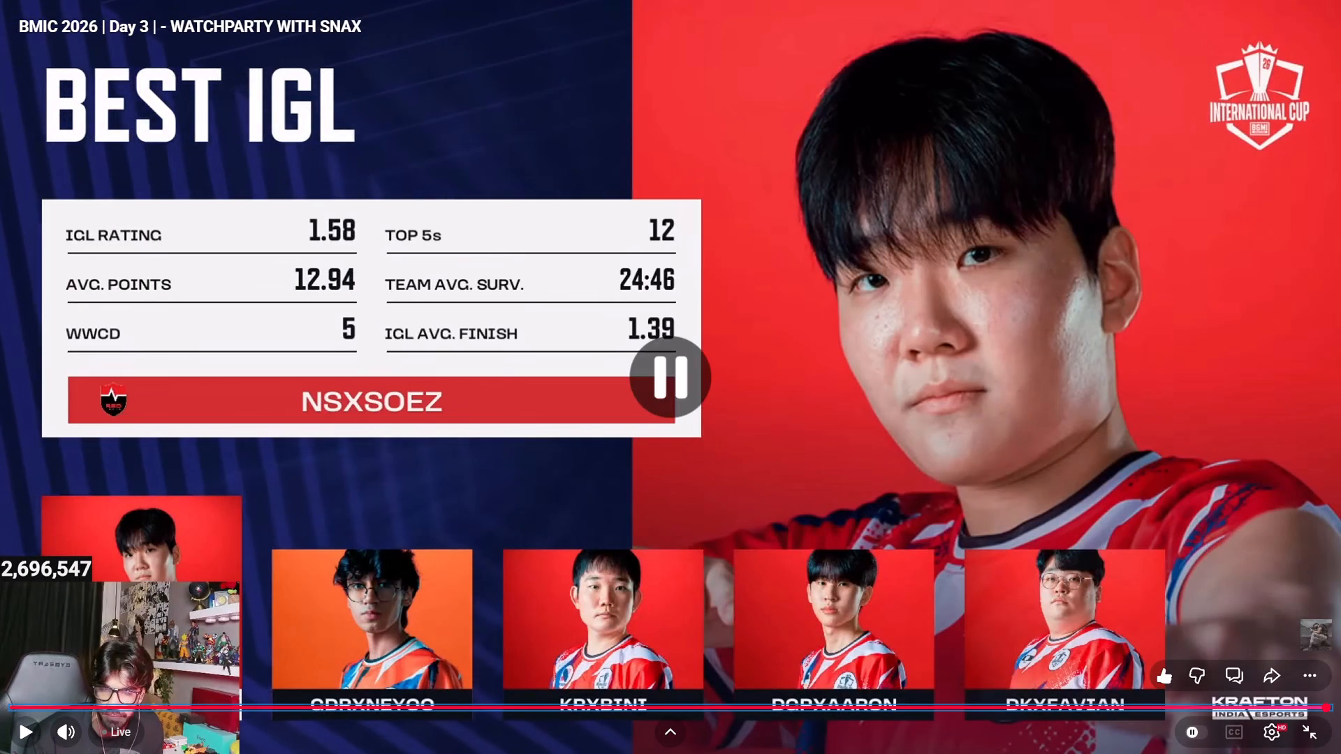
key(Print)
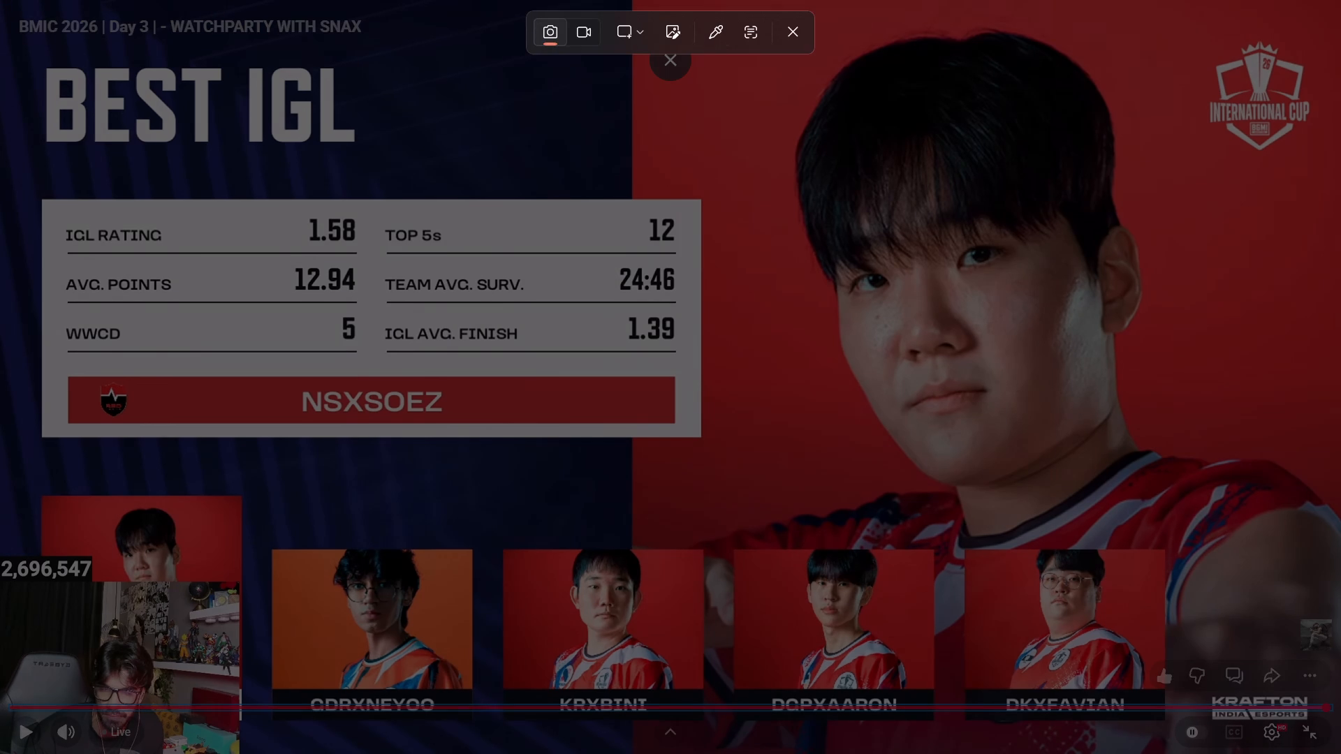
drag(633, 0, 1339, 753)
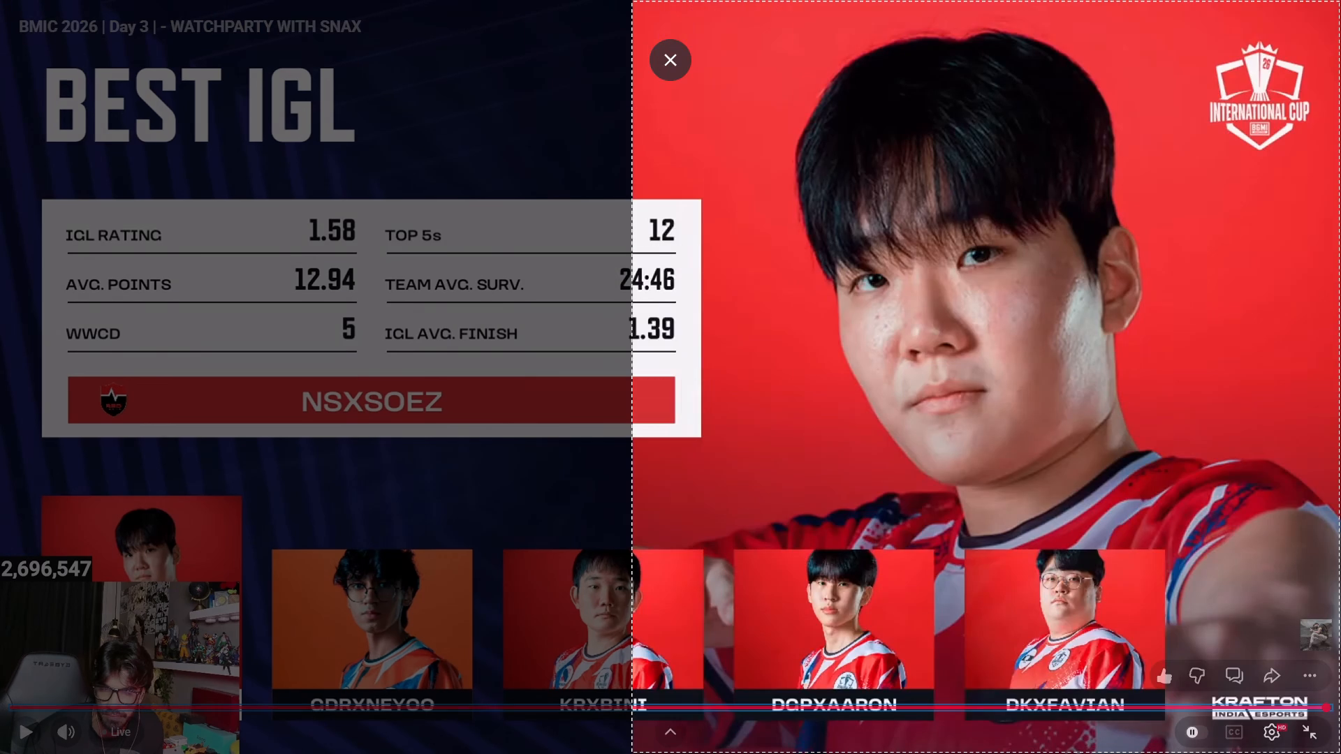
drag(1339, 753, 1336, 753)
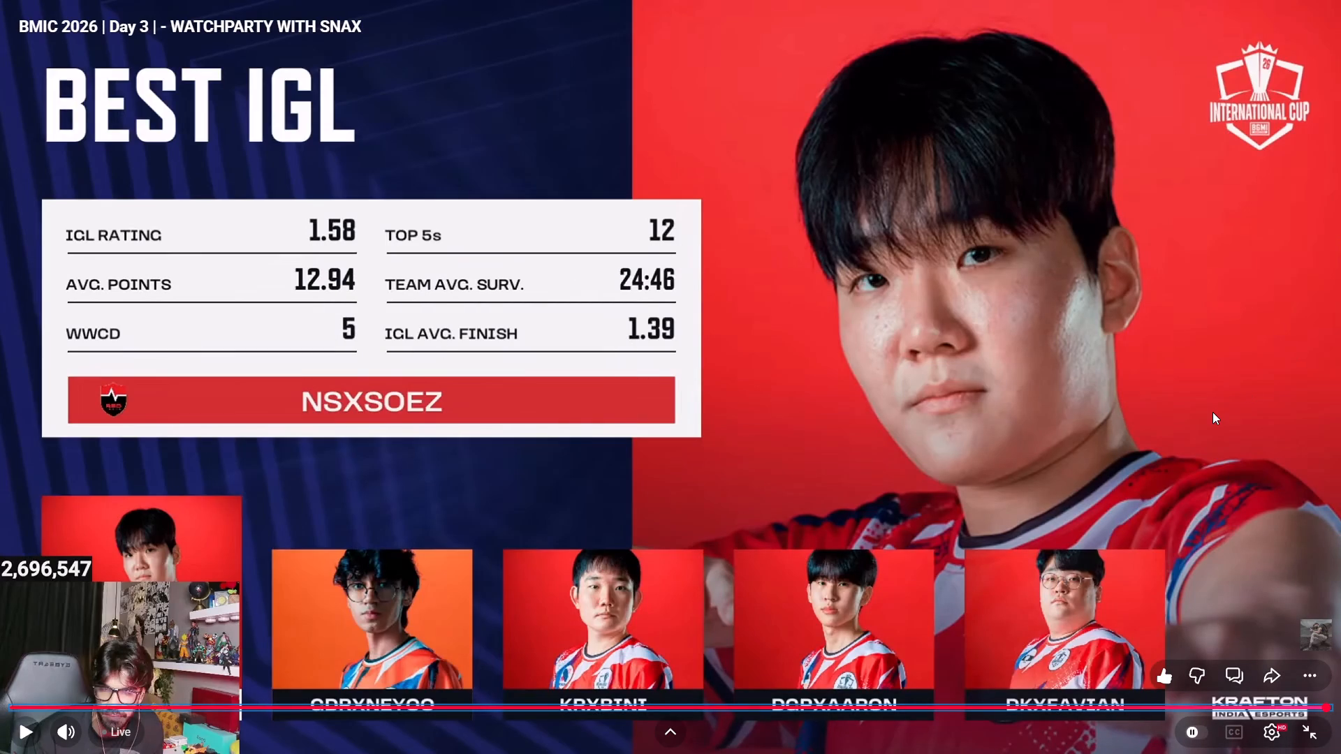
Resume the watch-party stream, skip past the Best IGL graphic, exit full screen and jump to the live broadcast.
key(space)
key(Right)
key(Right)
key(Right)
key(Right)
key(Right)
key(Right)
key(Right)
key(Right)
key(Right)
key(Right)
key(Right)
key(Right)
key(Right)
key(Right)
key(Right)
key(Right)
key(Right)
key(Right)
key(Right)
key(Right)
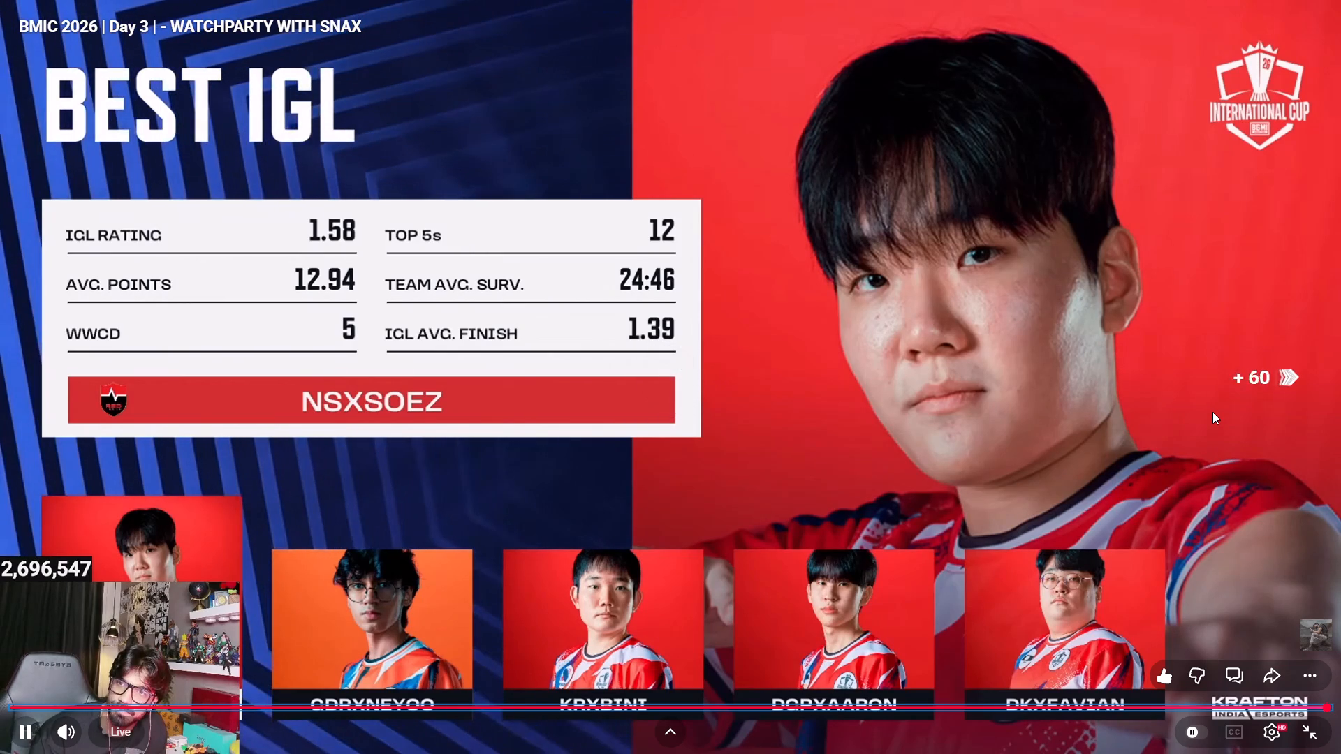
key(Left)
key(Left)
key(Left)
key(Left)
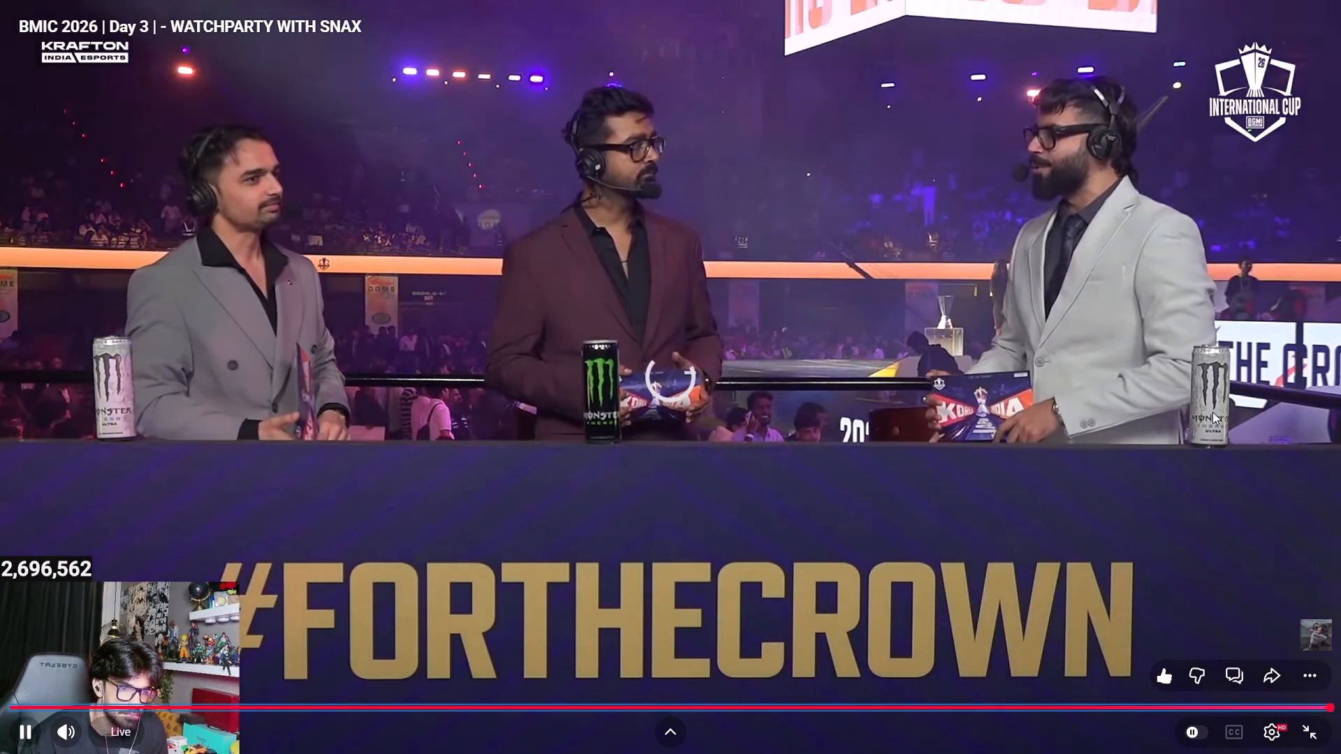
key(Left)
key(Left)
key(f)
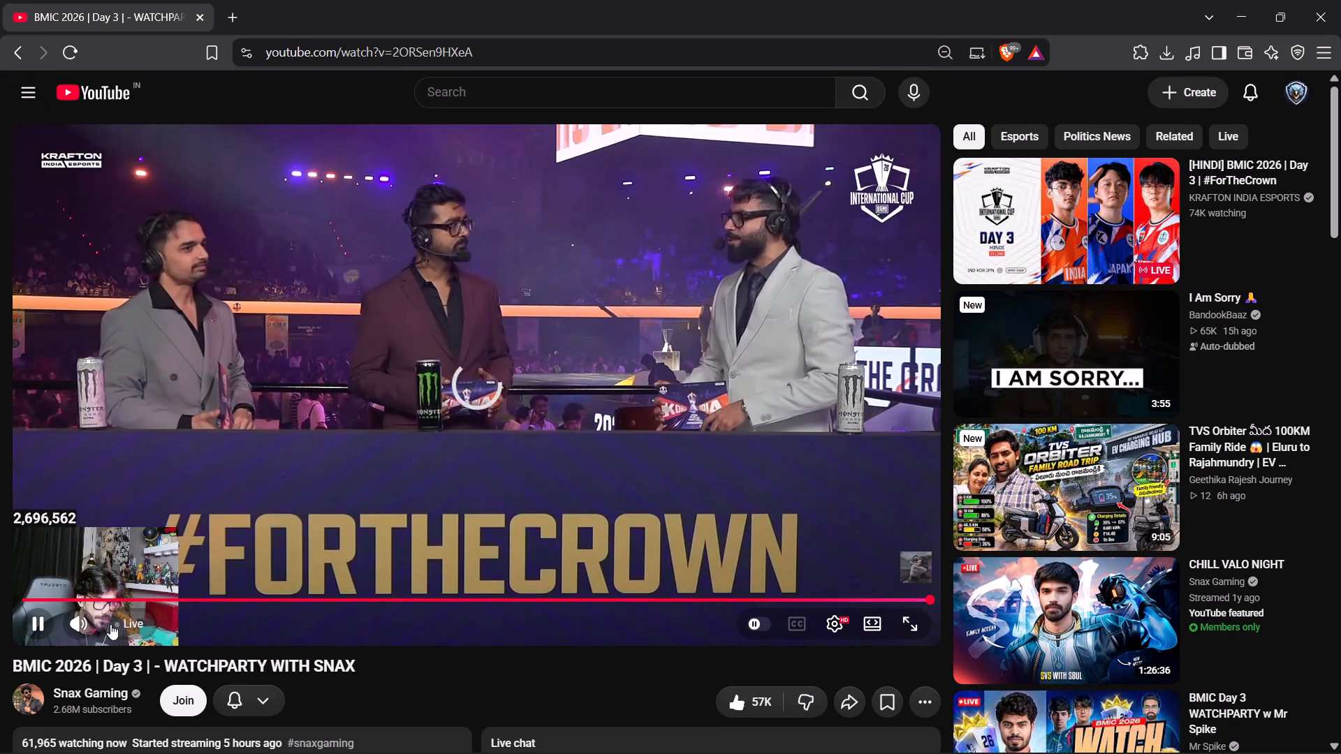
click(134, 628)
click(633, 10)
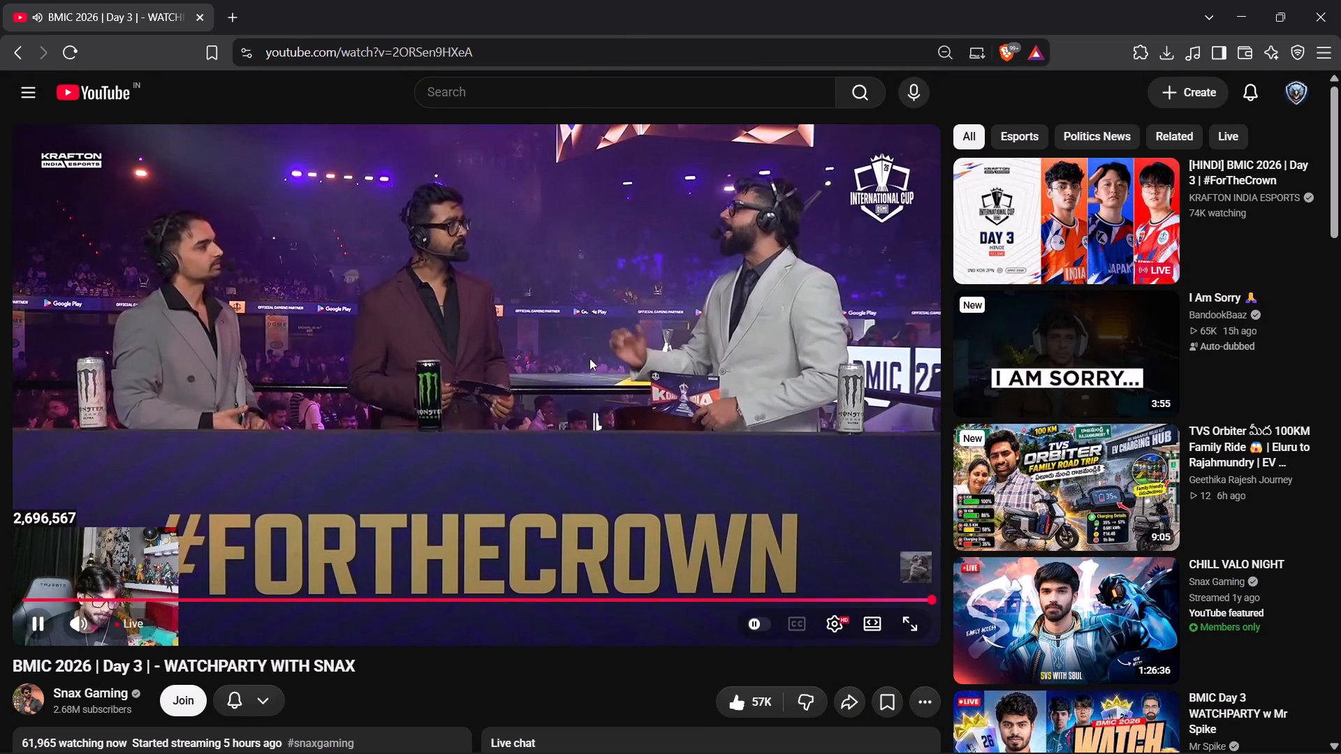
Switch to the browser window with the finished Instagram post and close its sharing dialog.
key(alt+Tab)
click(894, 158)
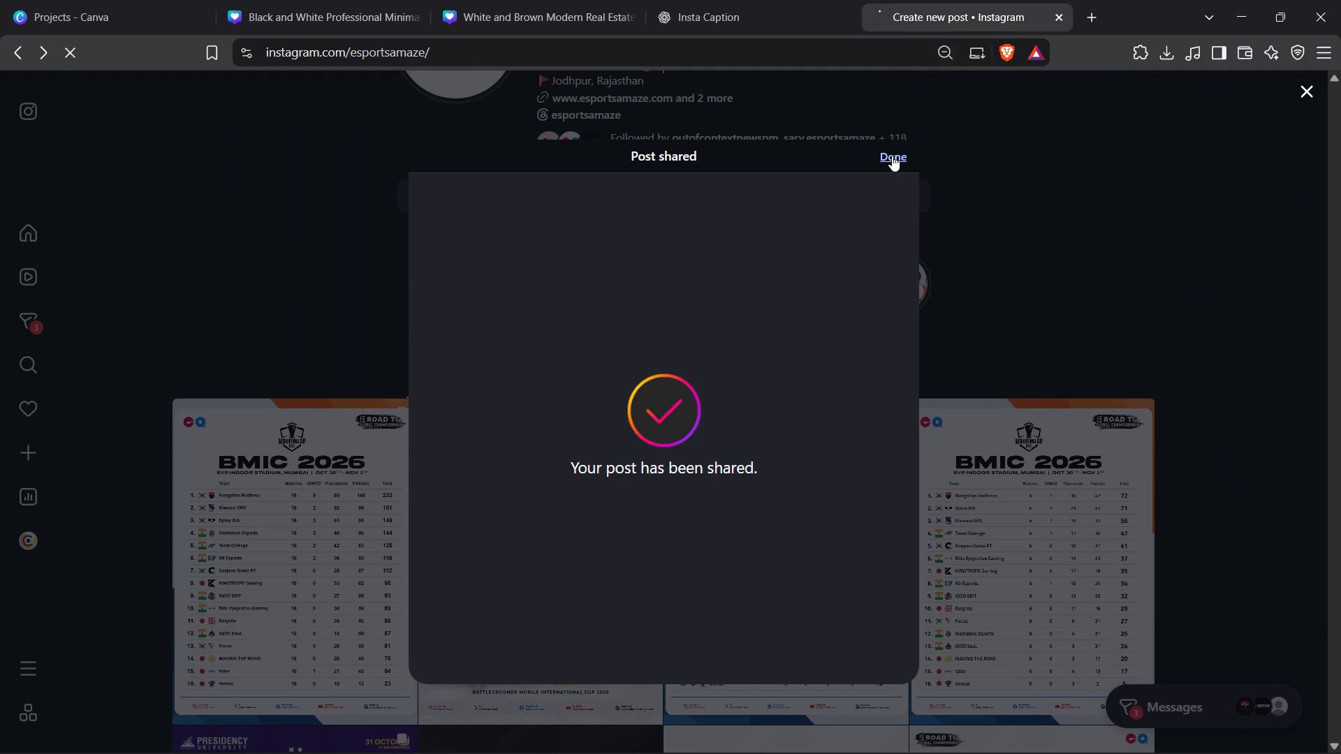
On page 3 of the Canva real estate post design, replace the player photo with the newly uploaded Best IGL screenshot.
click(450, 9)
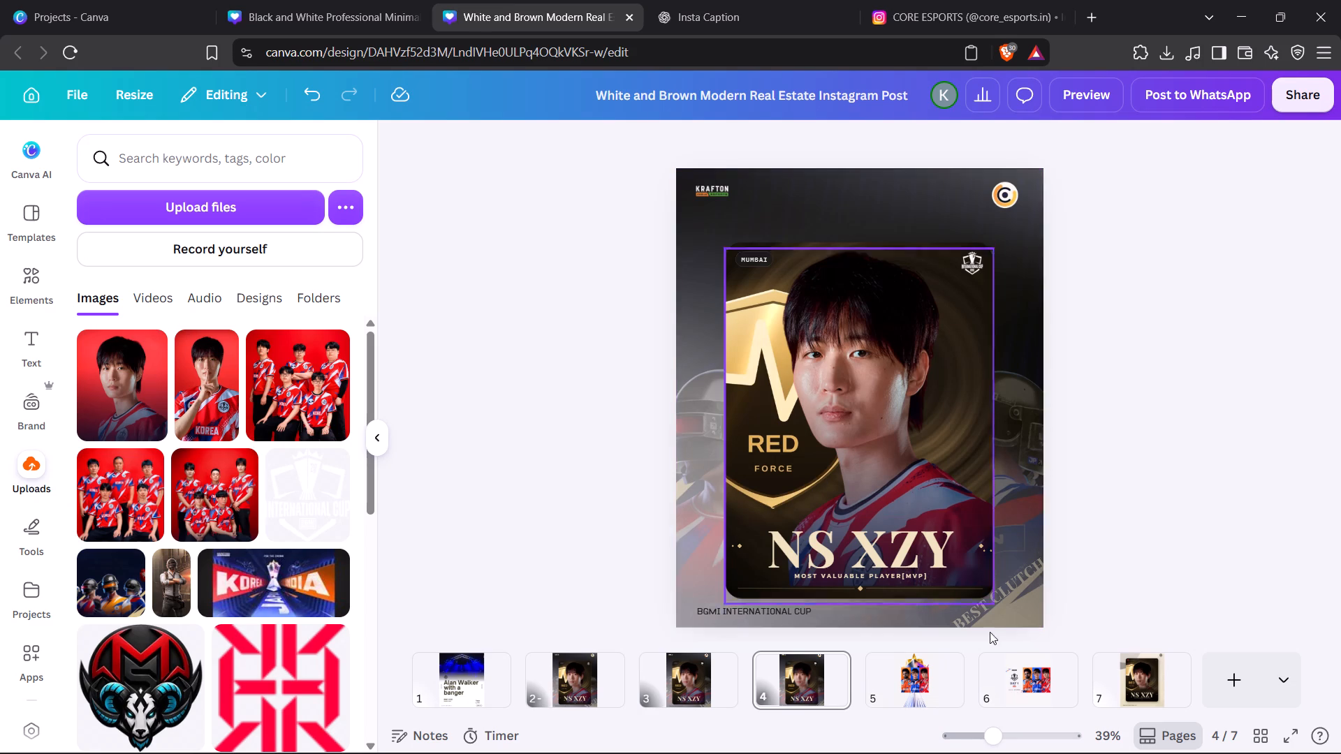
click(1085, 514)
click(678, 680)
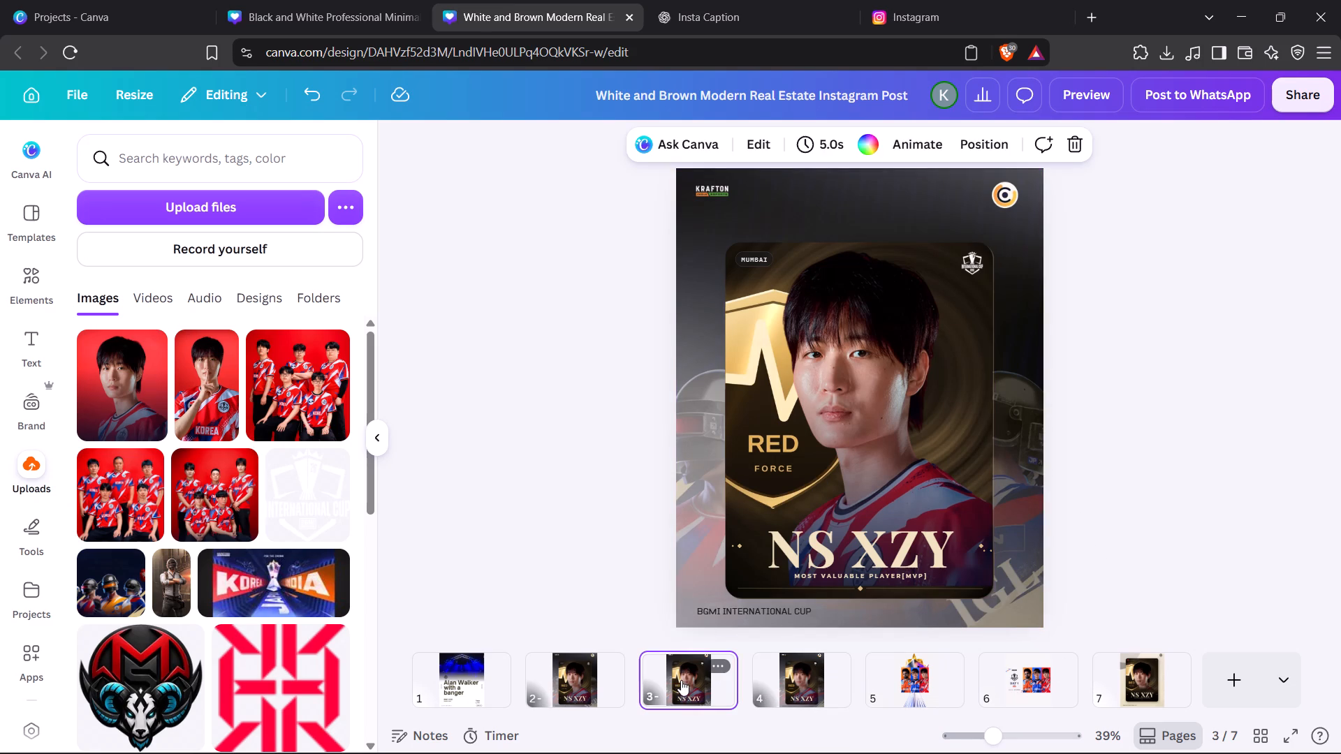
click(895, 415)
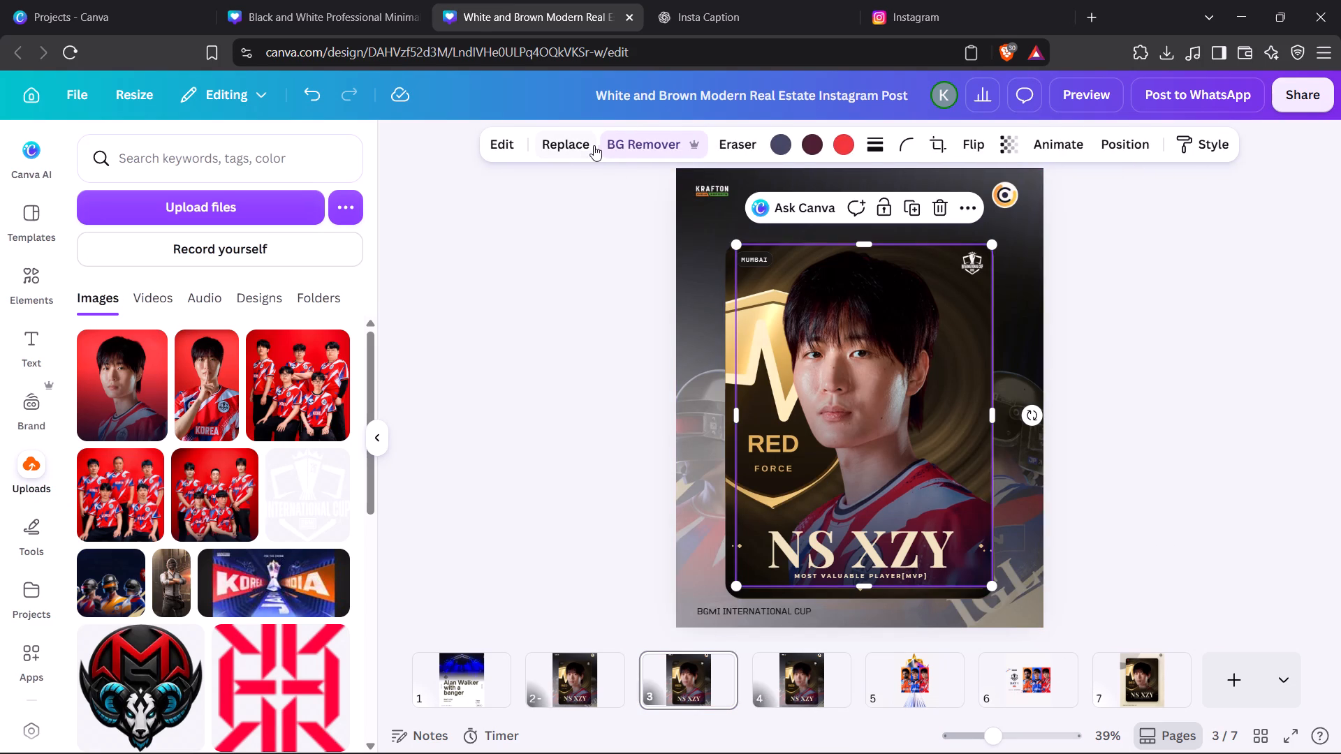
click(576, 145)
click(205, 225)
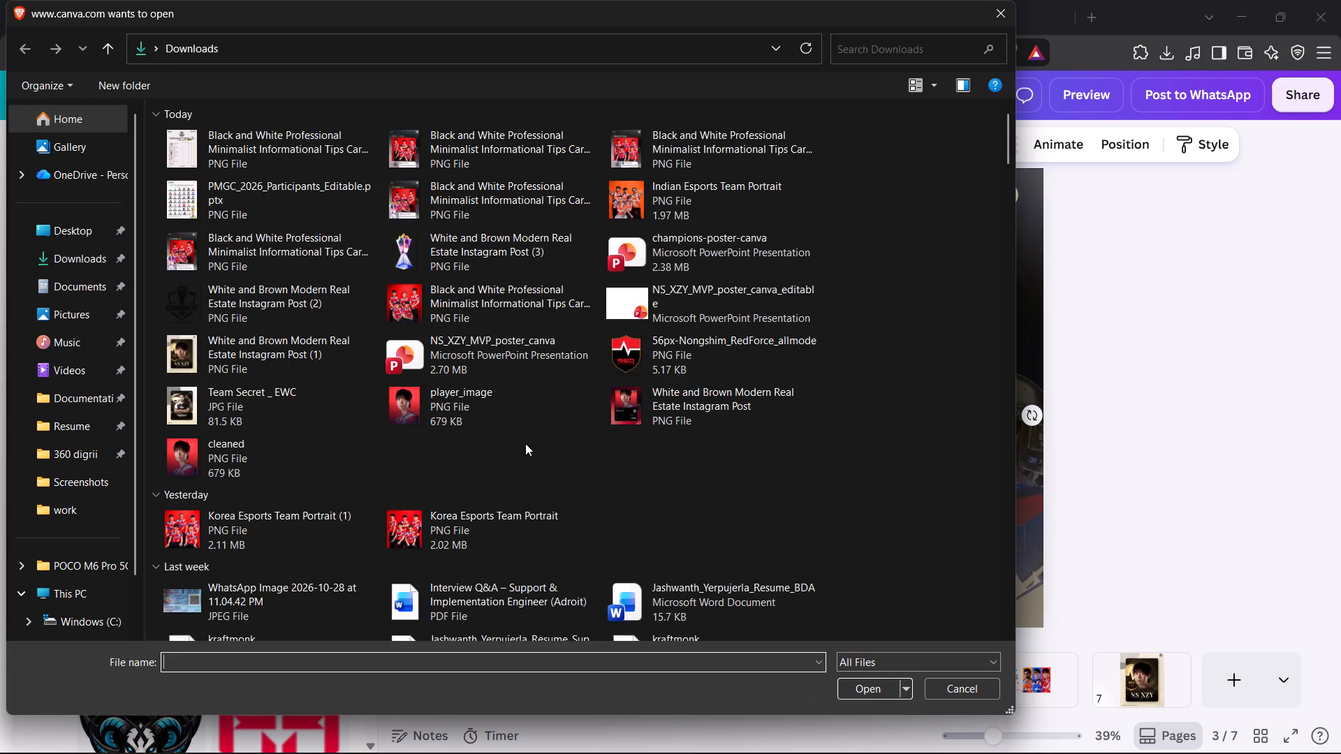
scroll(523, 445, down, 4)
scroll(523, 445, down, 17)
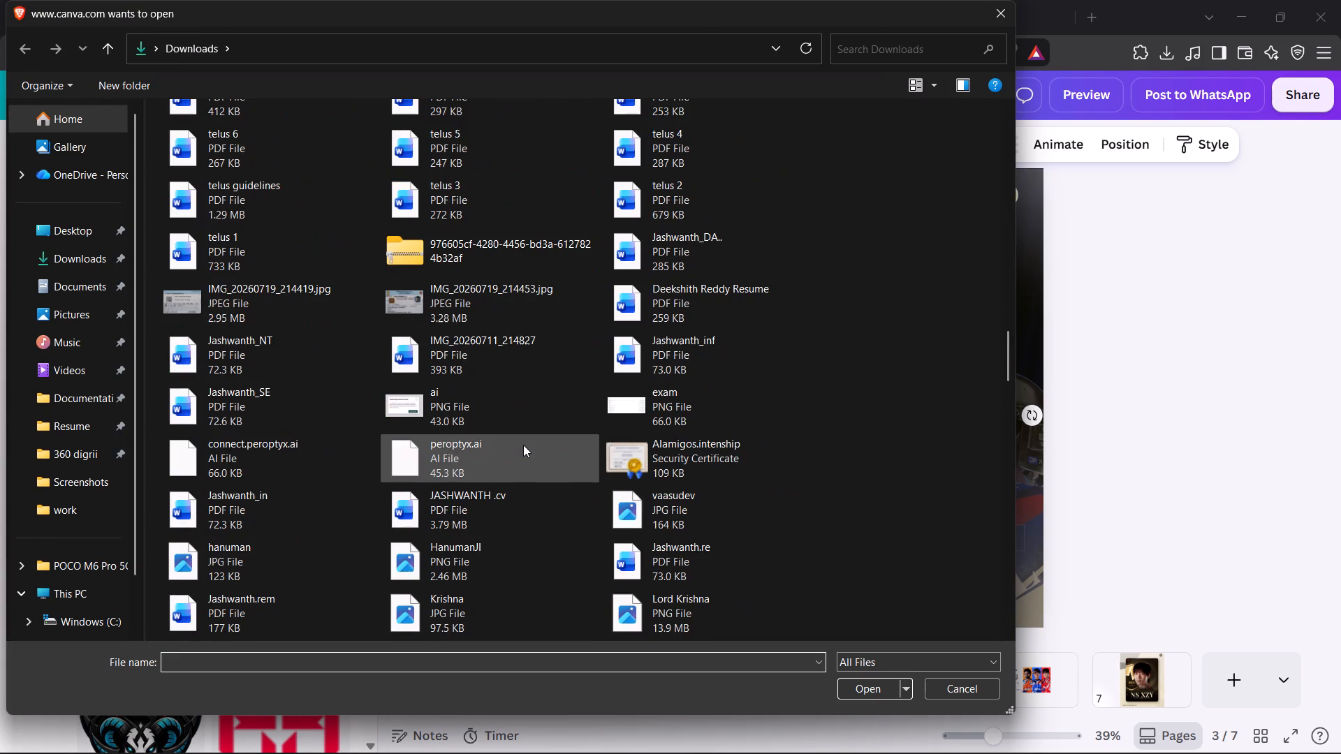
scroll(523, 445, up, 5)
click(59, 490)
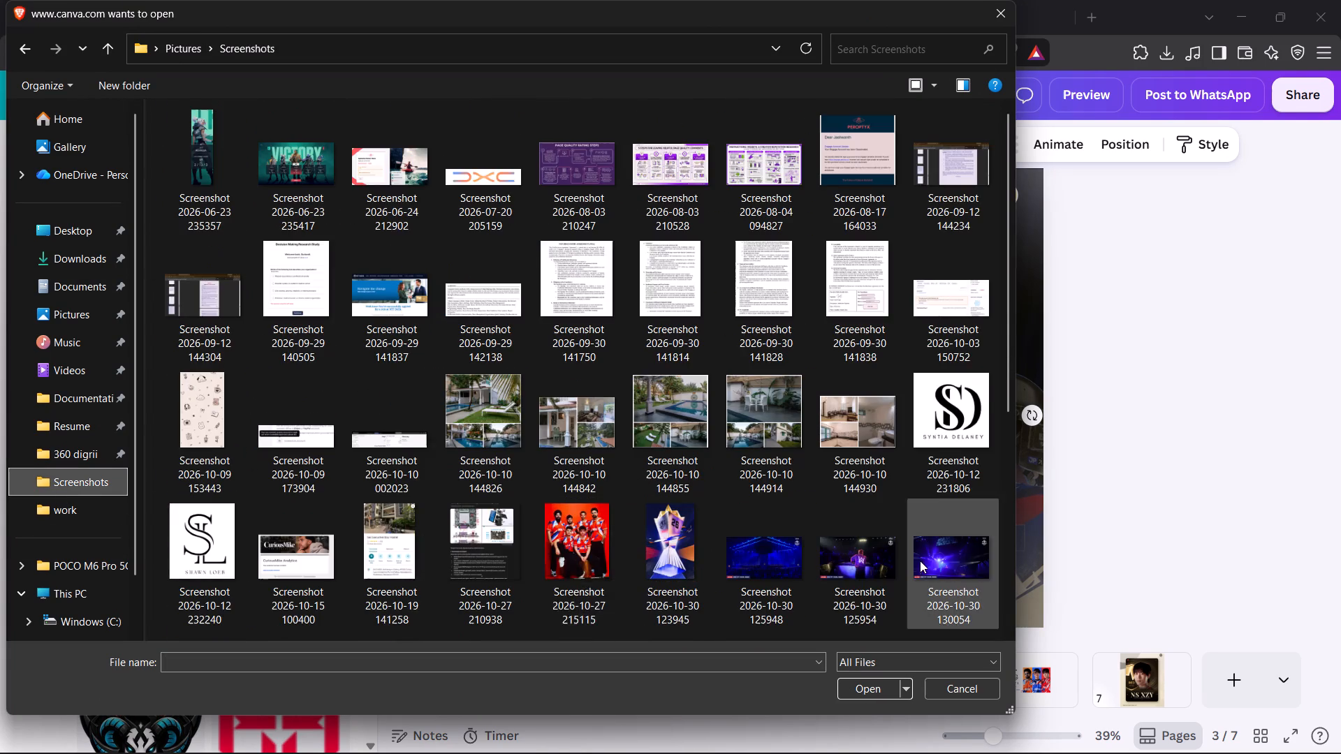
scroll(918, 561, down, 9)
click(910, 554)
key(Return)
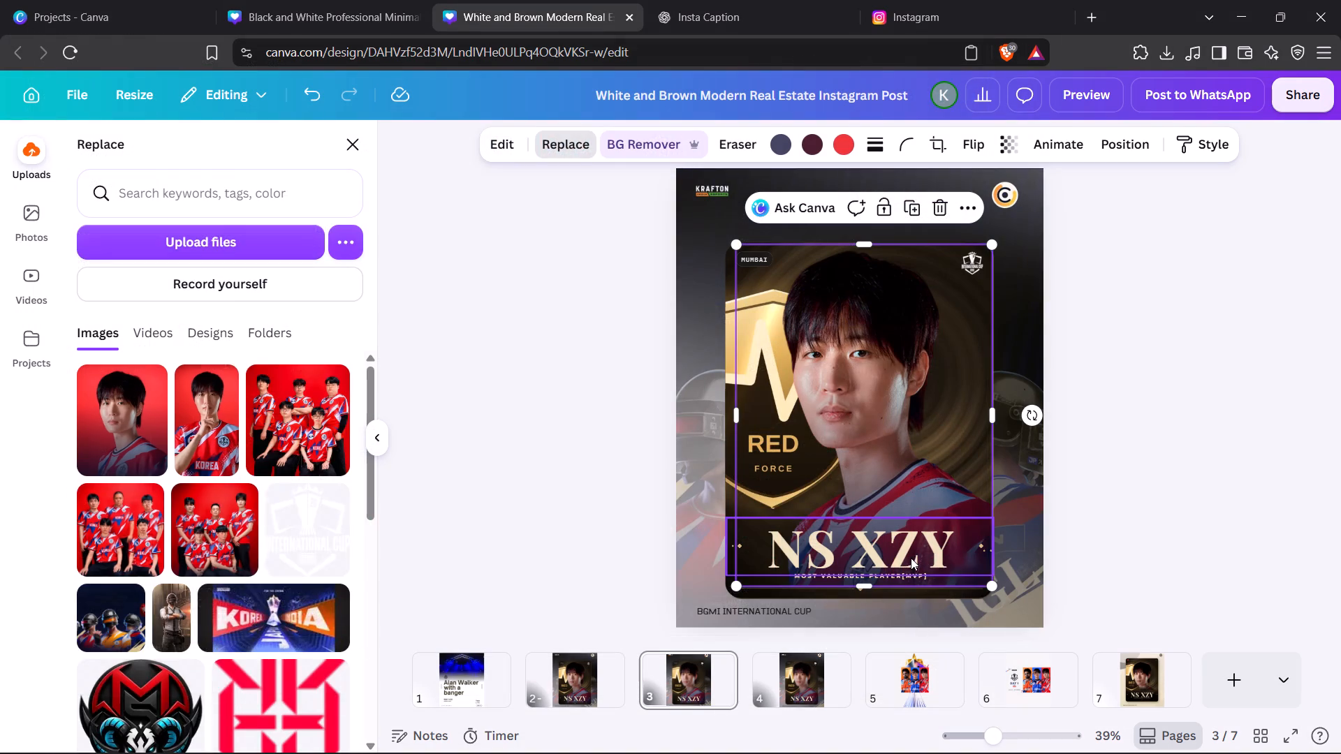
click(141, 431)
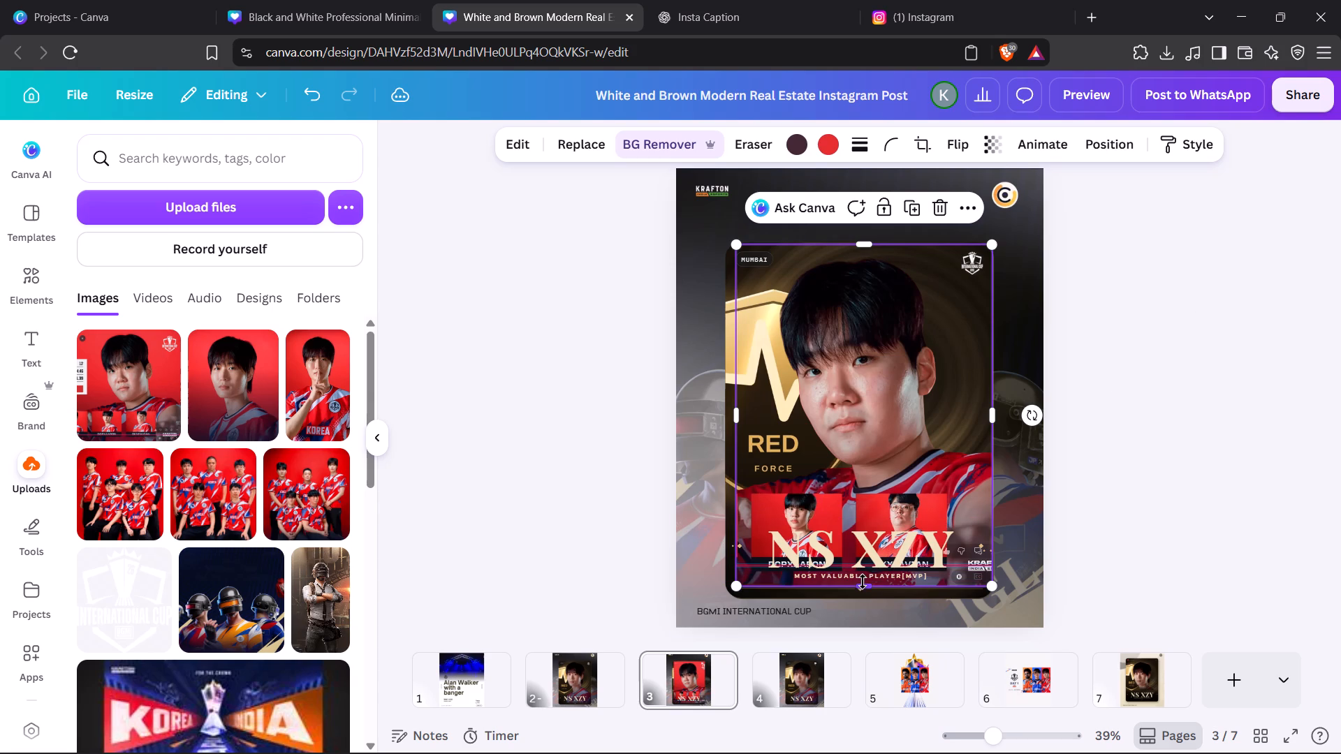
Delete the Best IGL screenshot from the page 3 poster.
click(937, 205)
Switch to the Instagram tab.
click(985, 14)
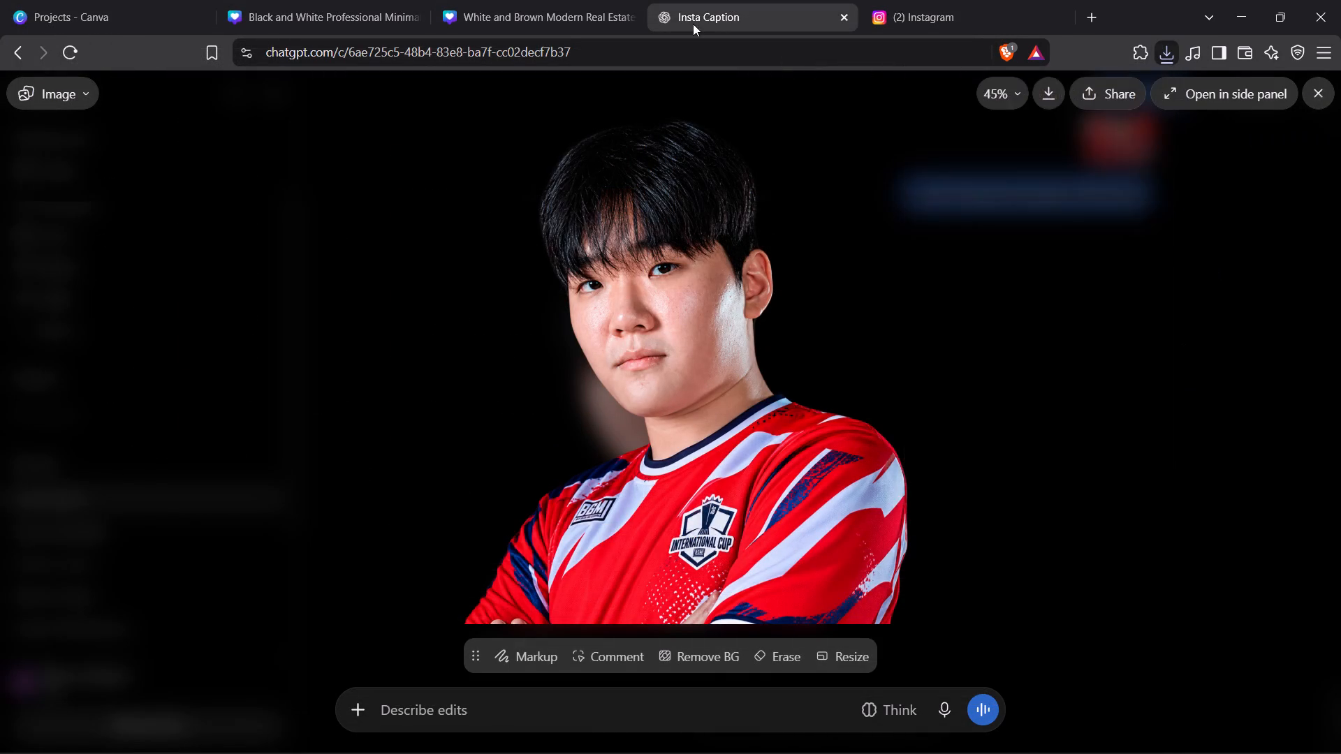
Return to page 3 of the poster design and undo recent edits back to the cut-out NS XZY portrait on the card.
click(518, 0)
click(709, 683)
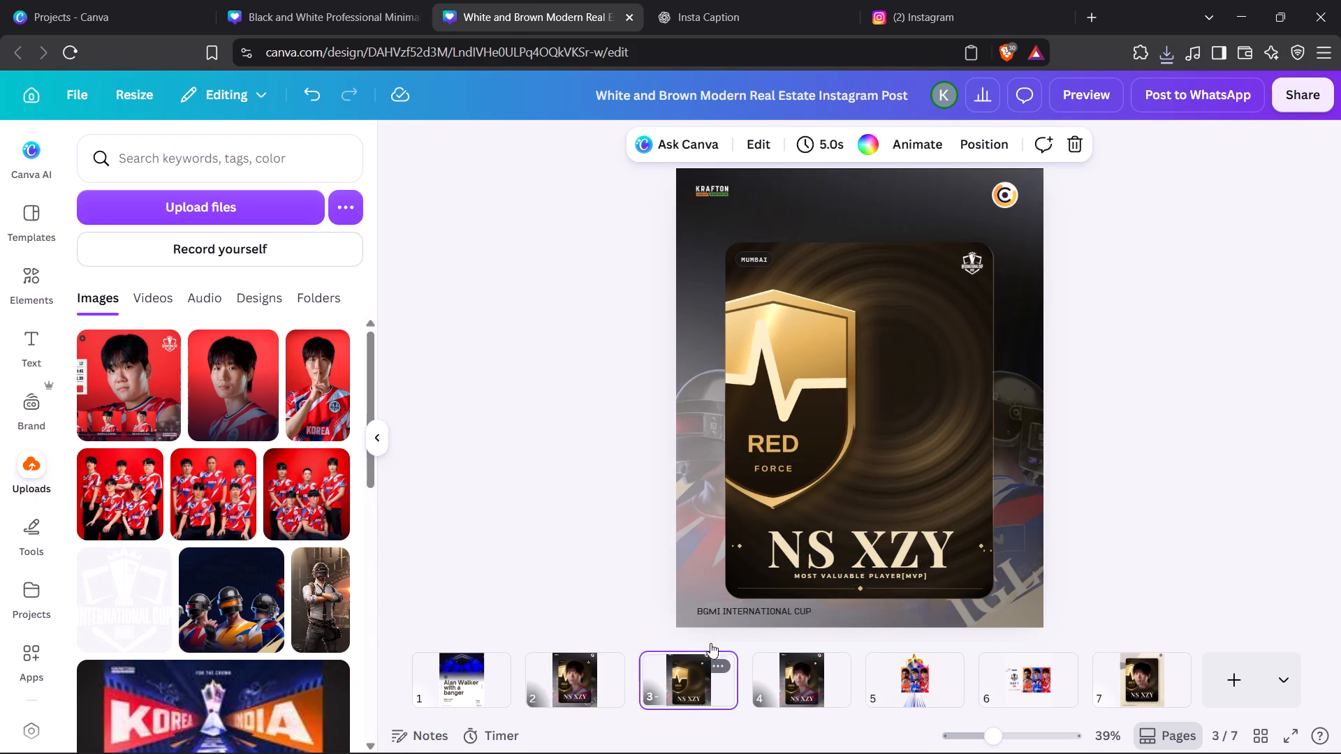
click(305, 90)
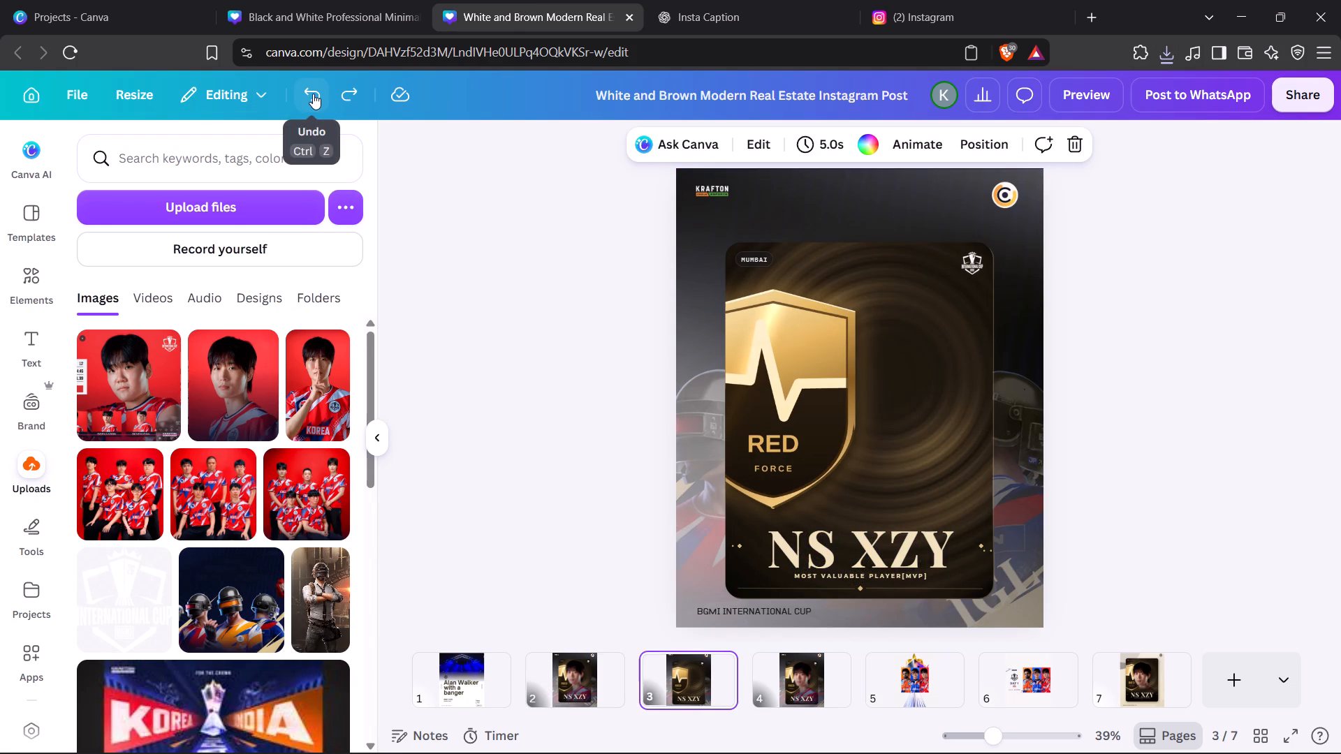
click(313, 94)
click(313, 94)
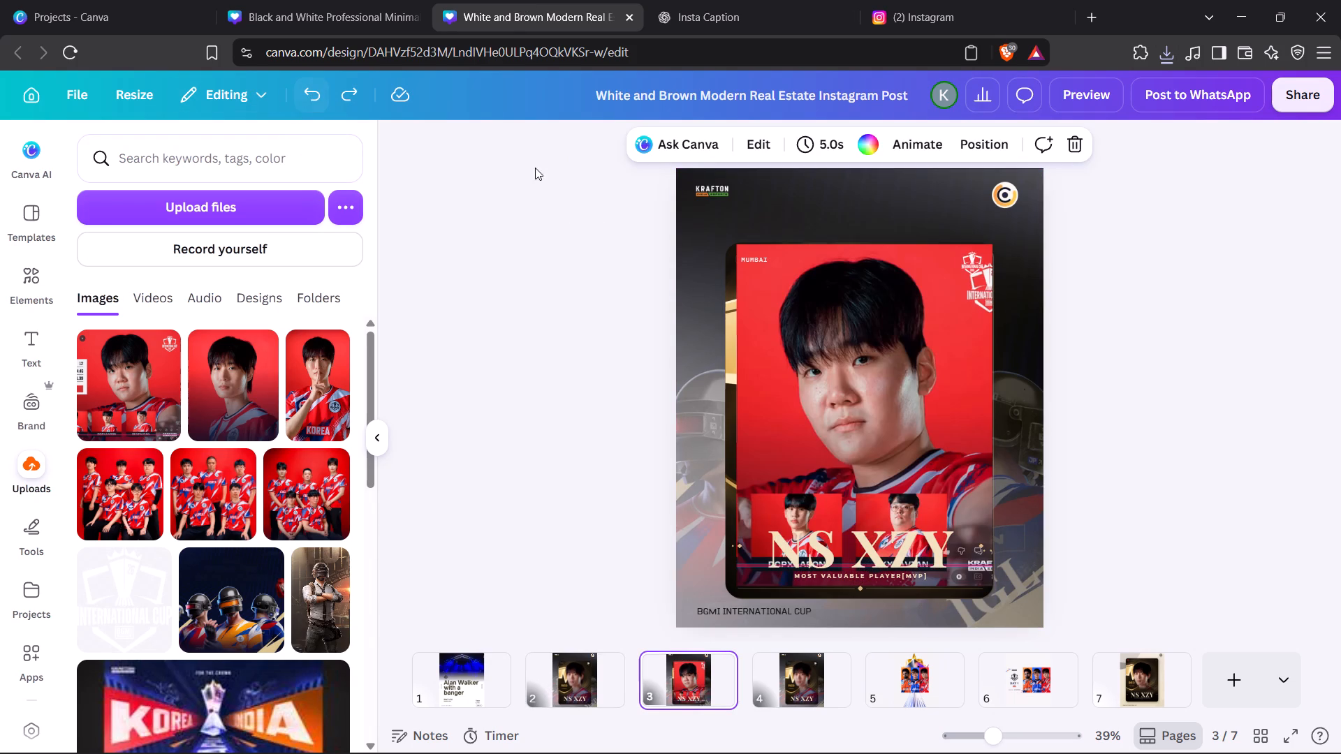
click(881, 364)
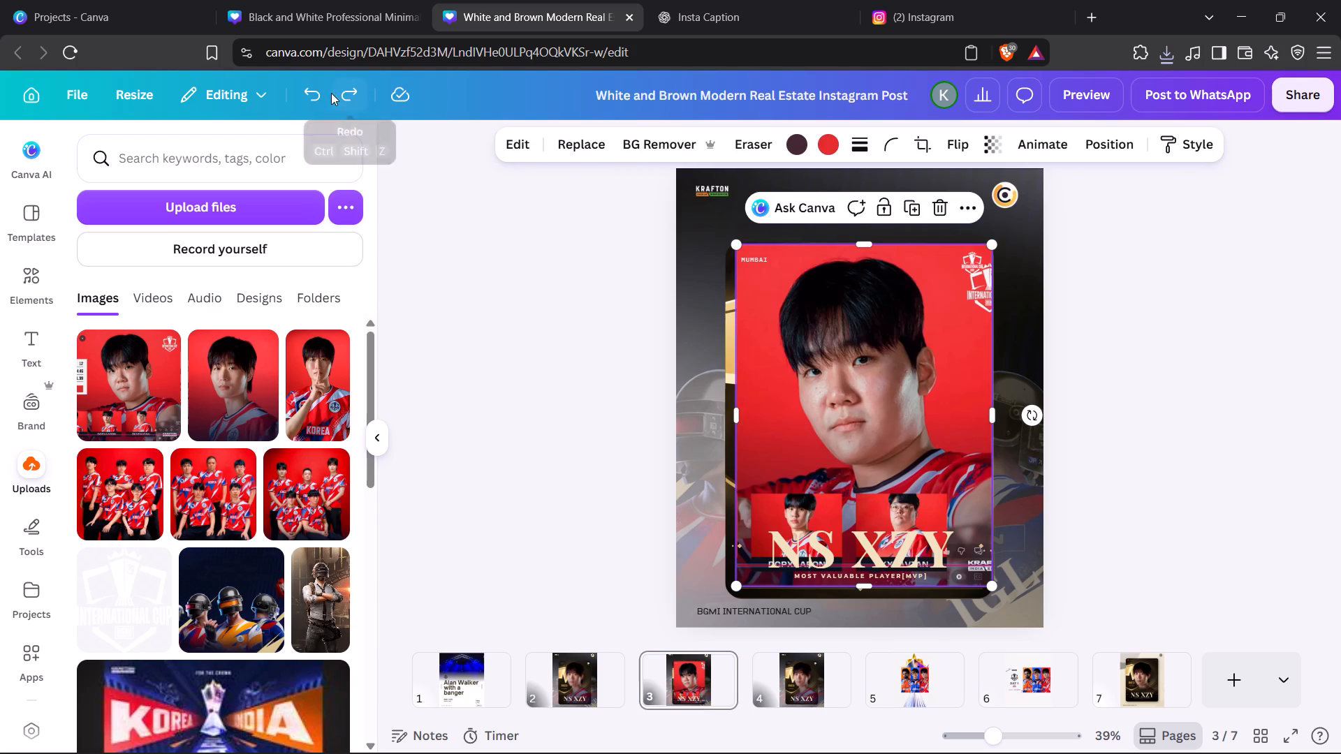
click(320, 94)
click(313, 96)
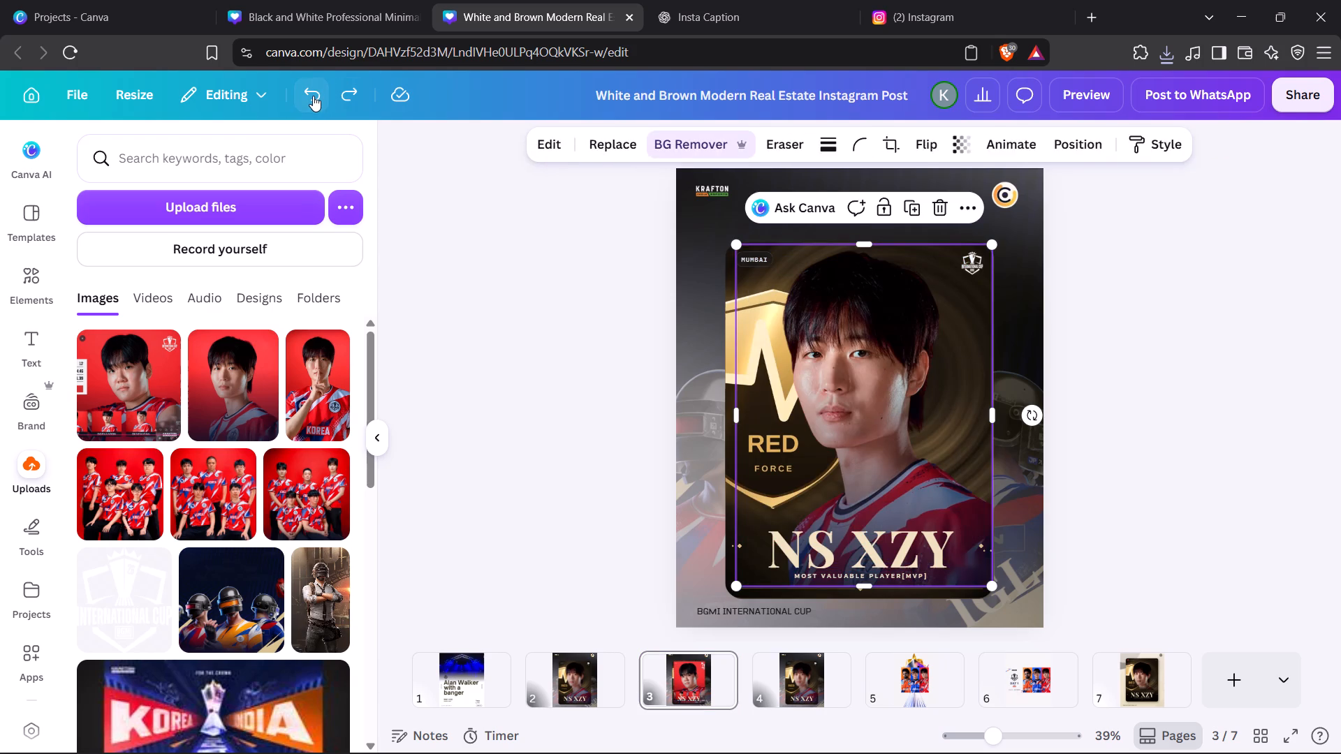
Upload "Esports Champion in Red Jersey" and replace the portrait on page 3's card with it.
click(563, 147)
click(235, 231)
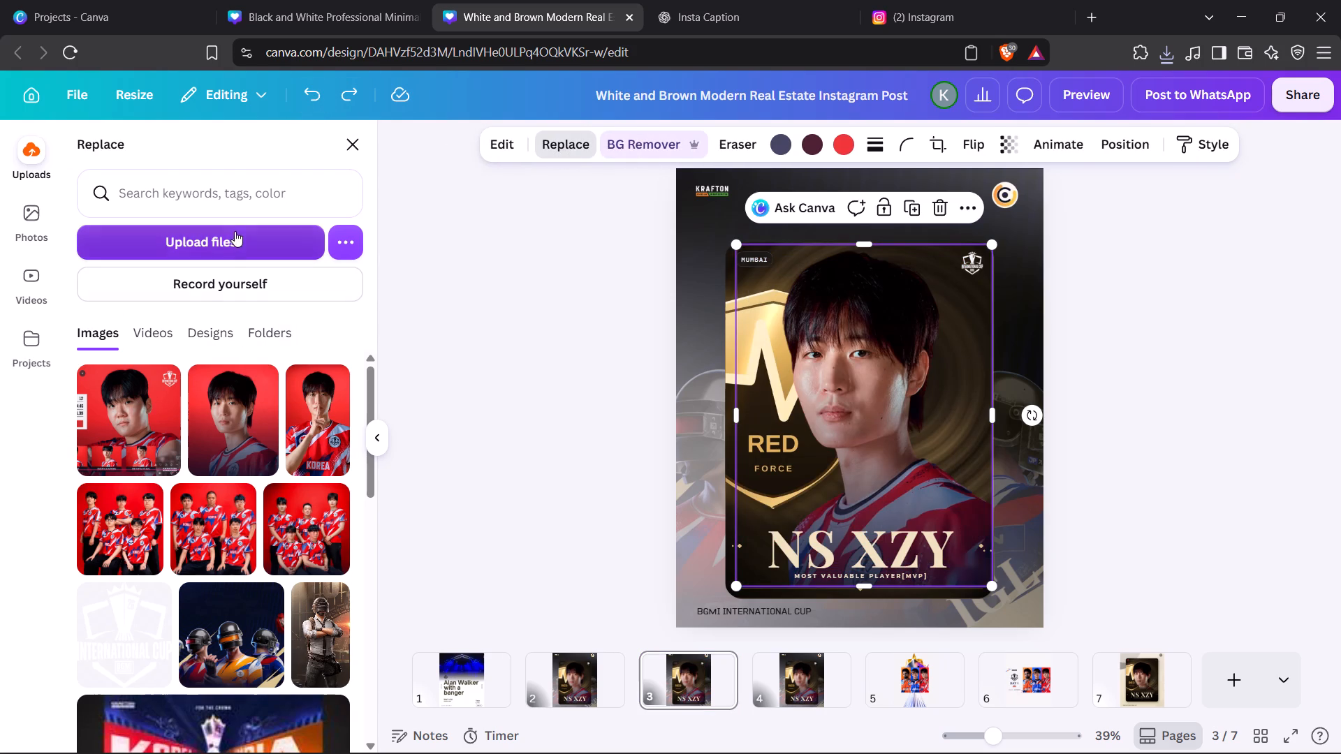
click(87, 259)
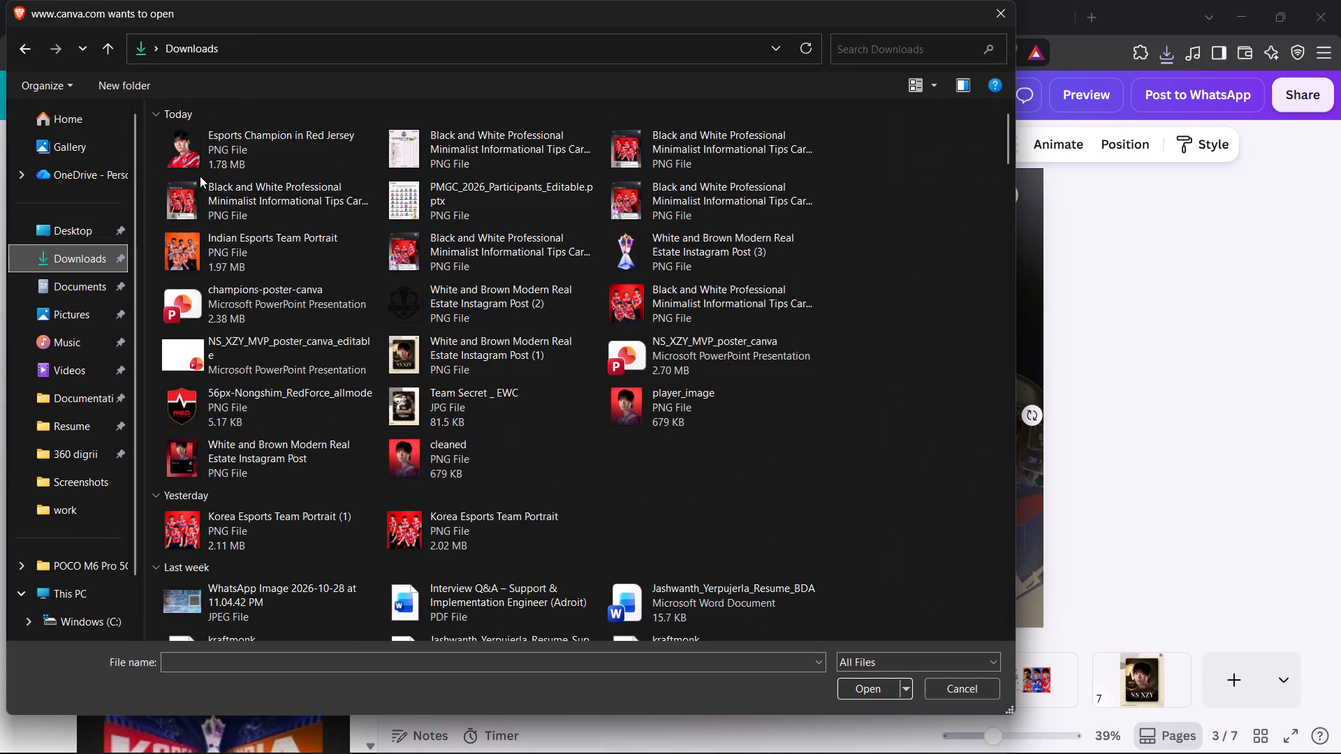
click(225, 148)
key(Return)
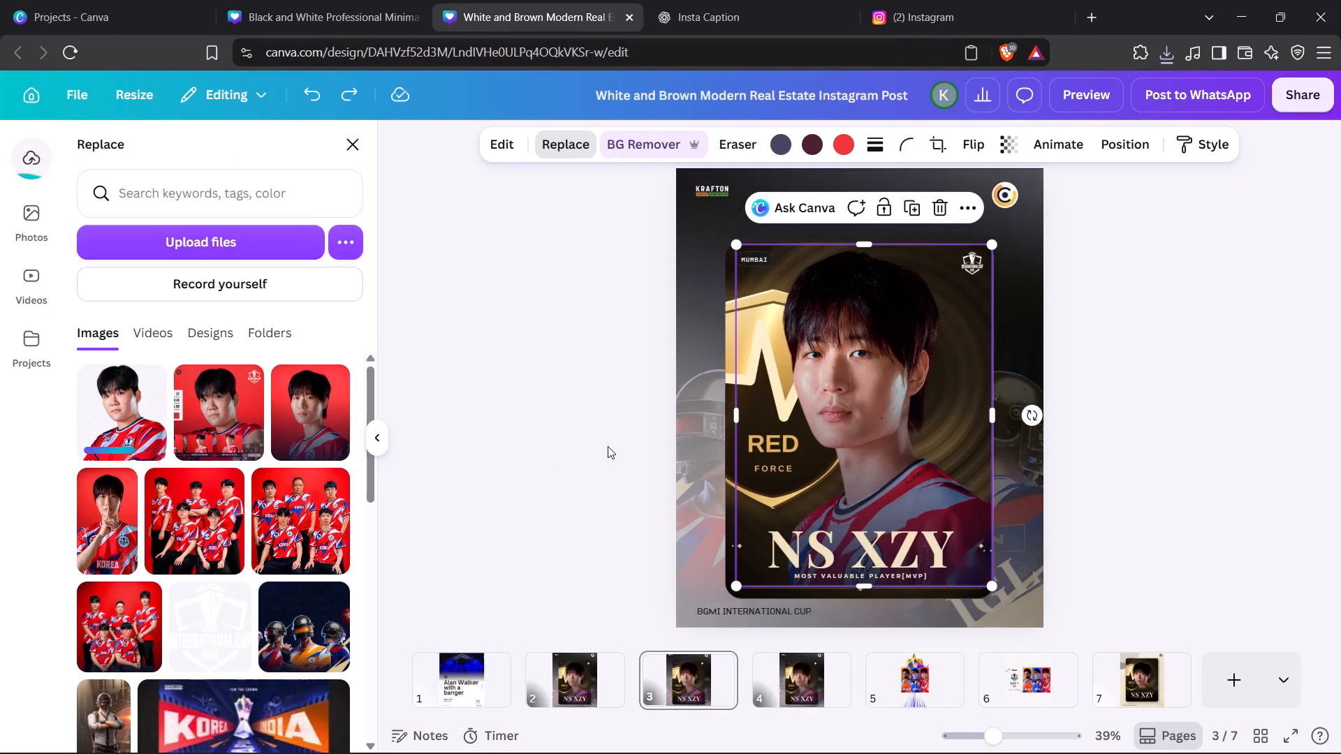
click(118, 417)
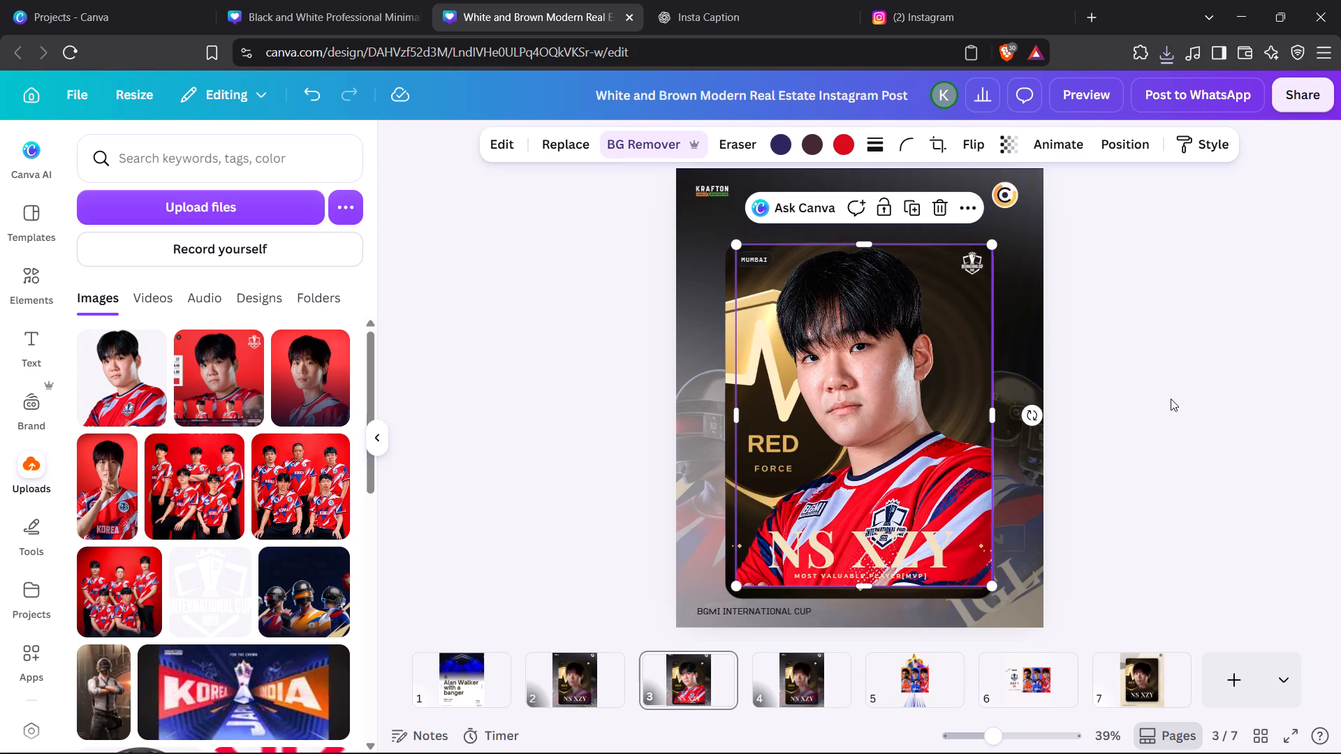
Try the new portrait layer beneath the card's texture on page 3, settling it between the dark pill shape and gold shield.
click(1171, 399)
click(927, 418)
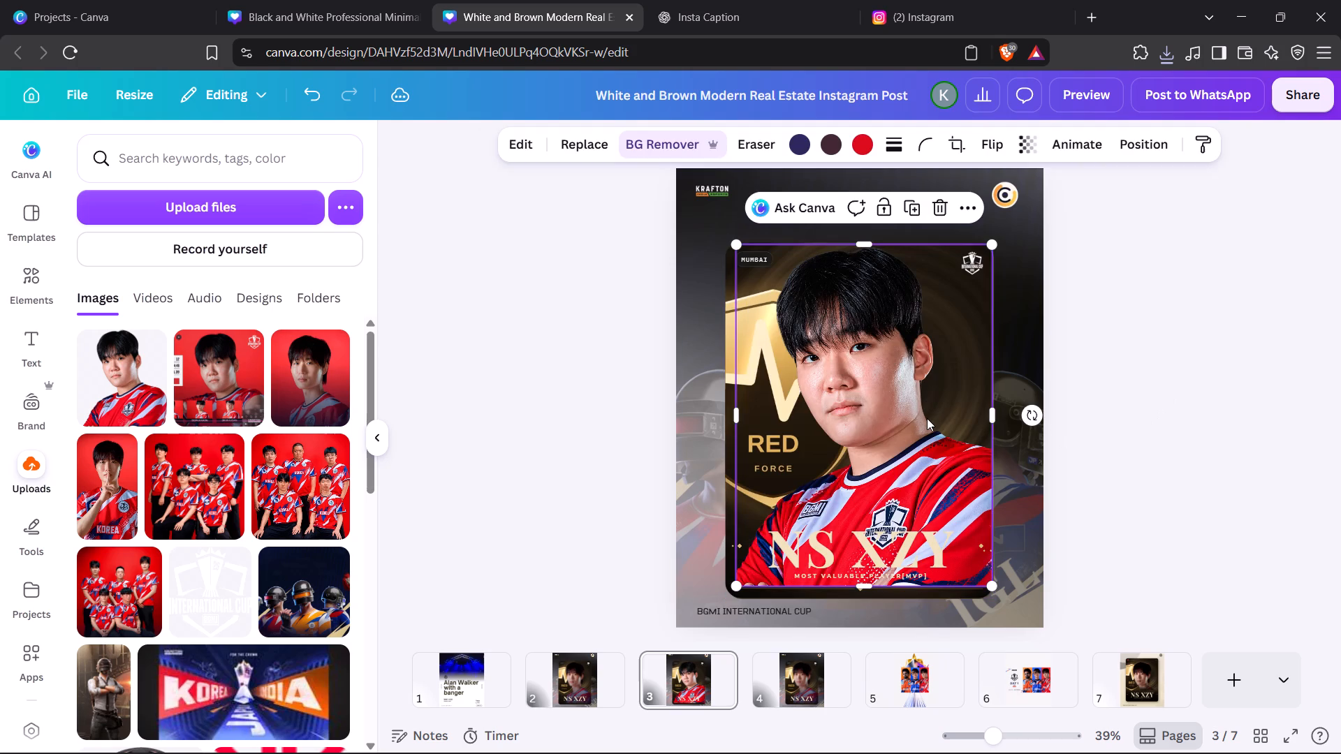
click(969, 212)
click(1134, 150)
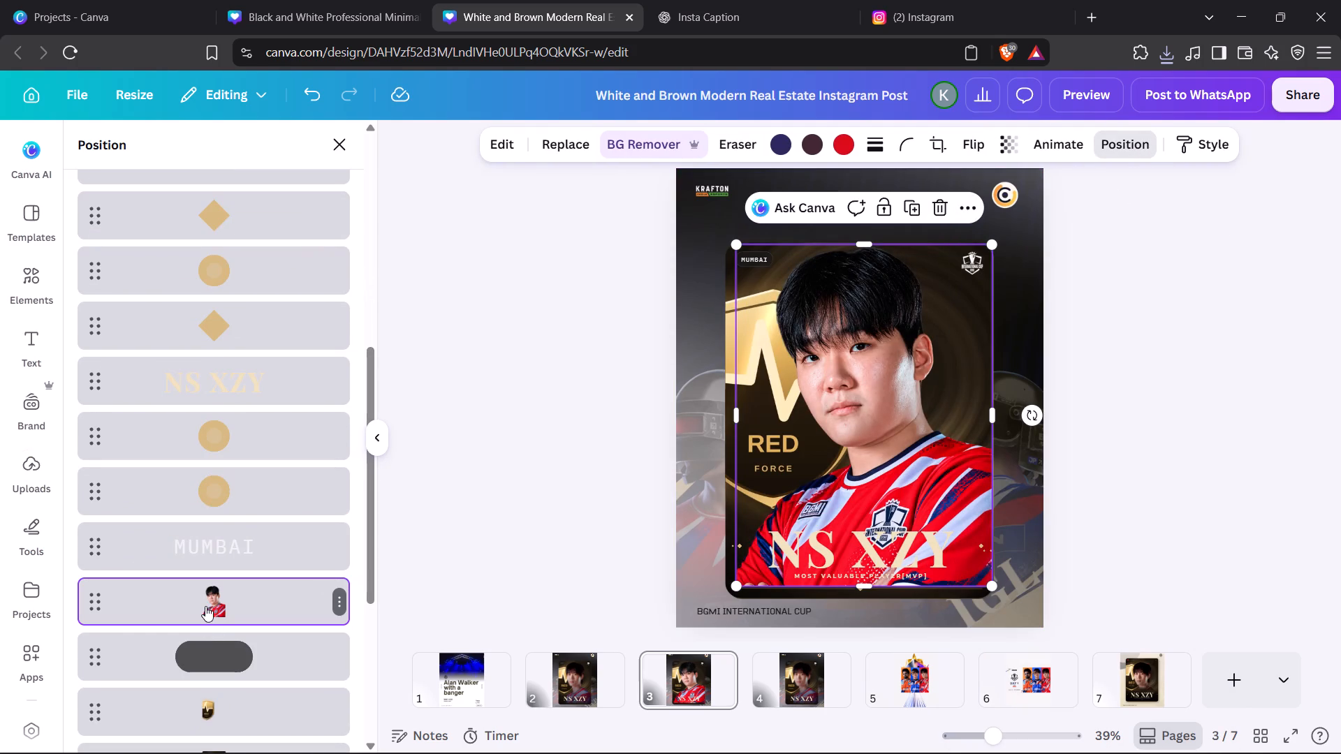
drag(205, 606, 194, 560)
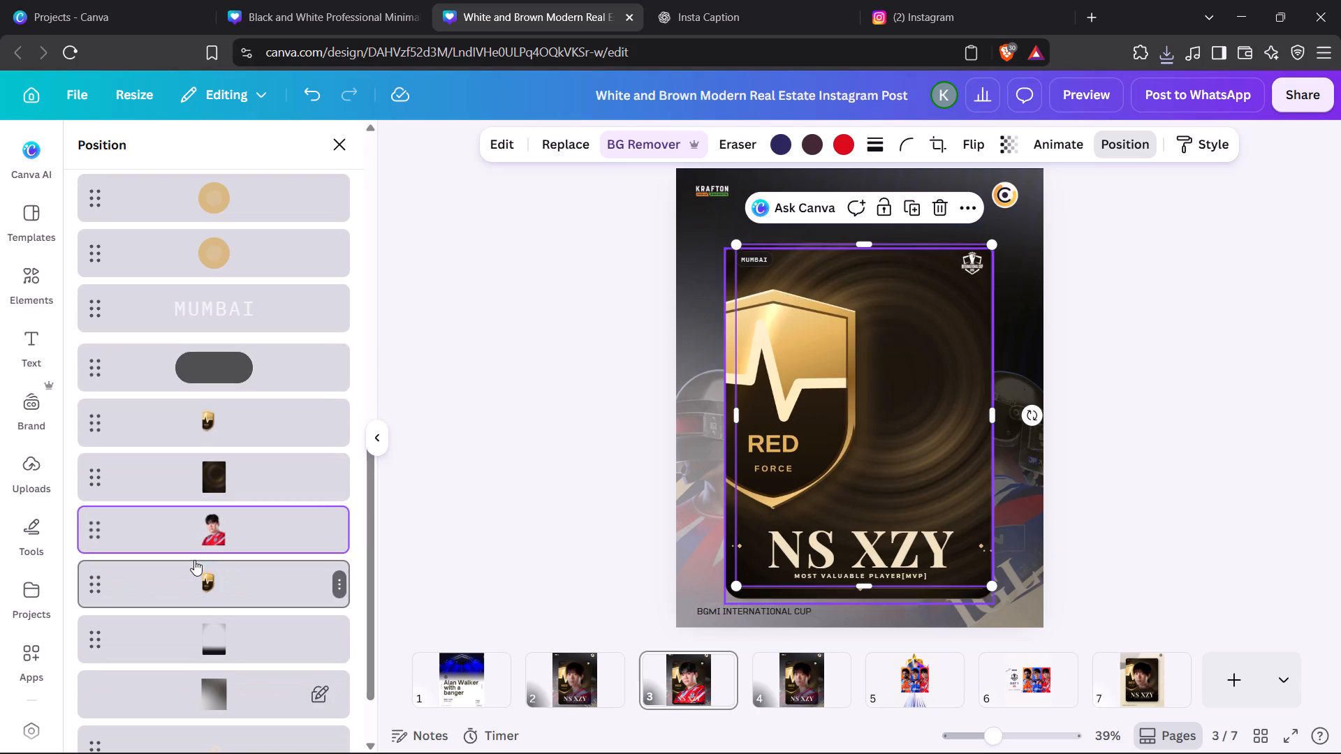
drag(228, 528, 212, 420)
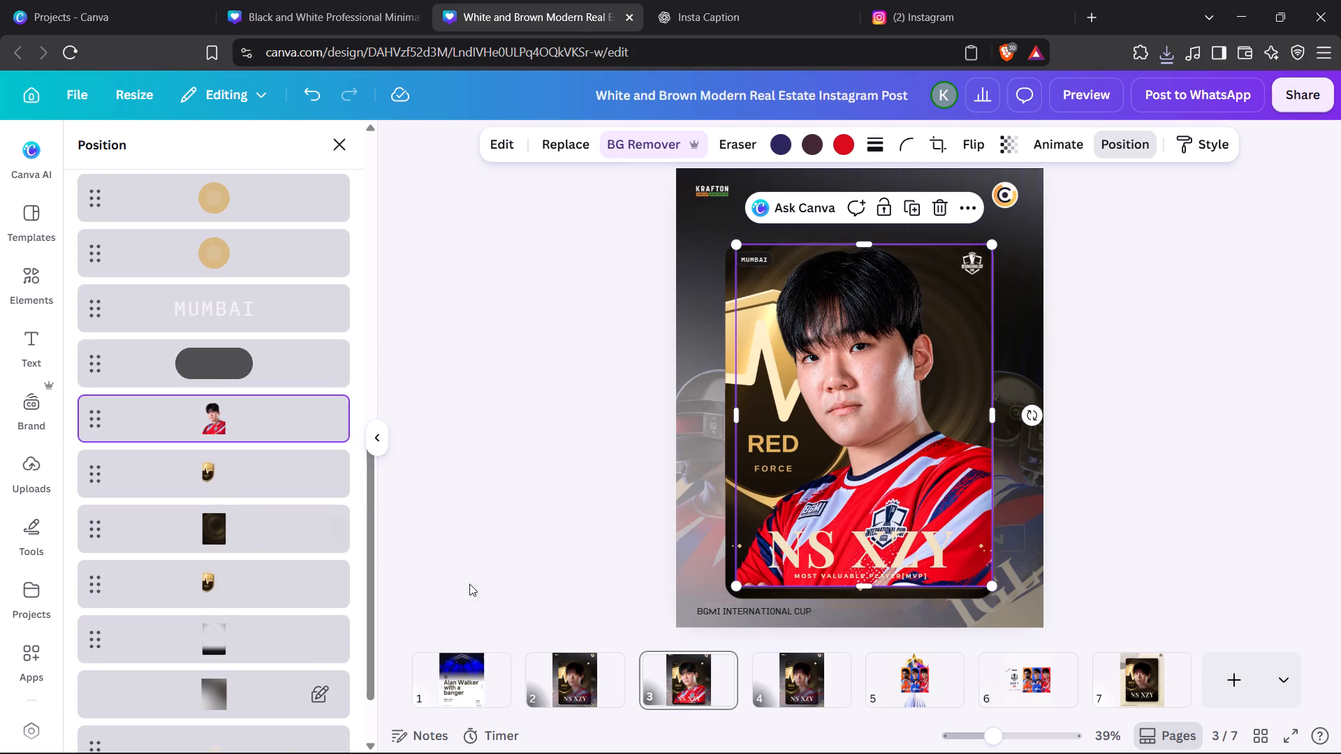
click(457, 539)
Check page 2 for comparison, and on page 3 move the portrait layer below the fade gradient, directly above the locked background.
click(563, 706)
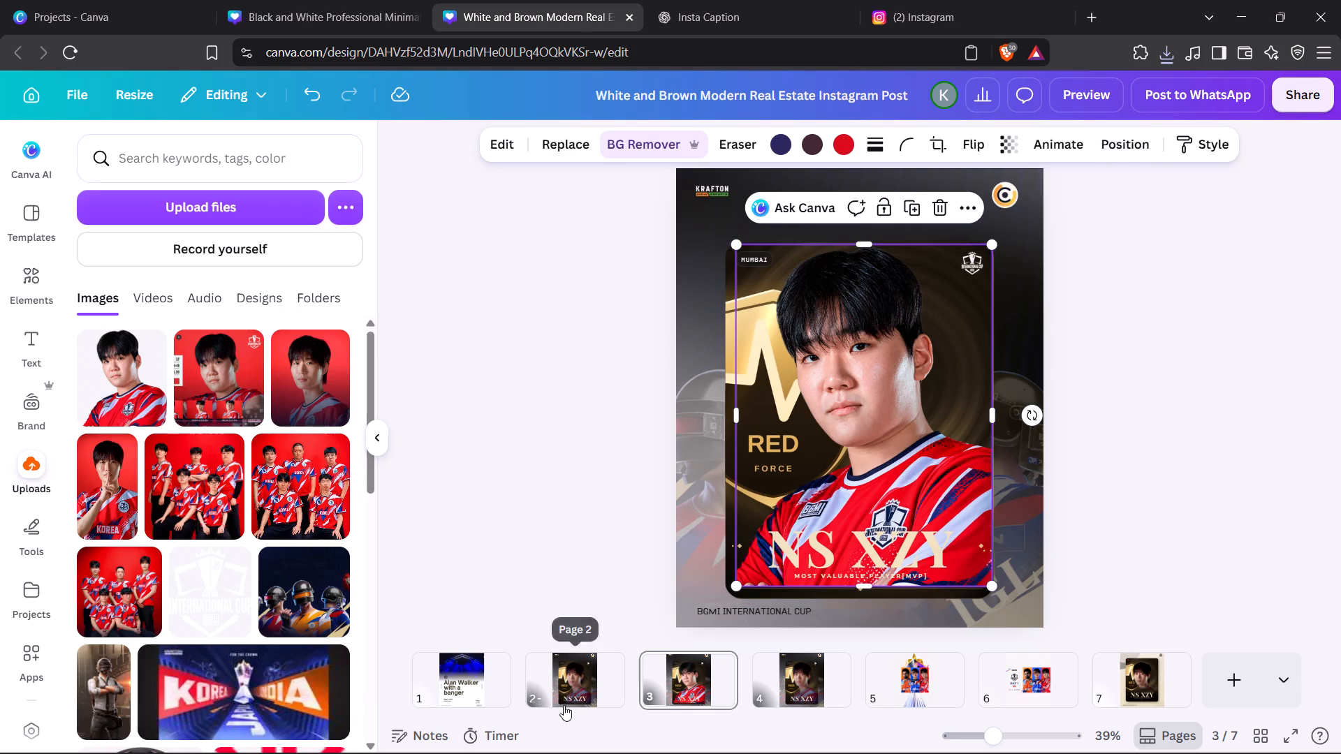
click(693, 674)
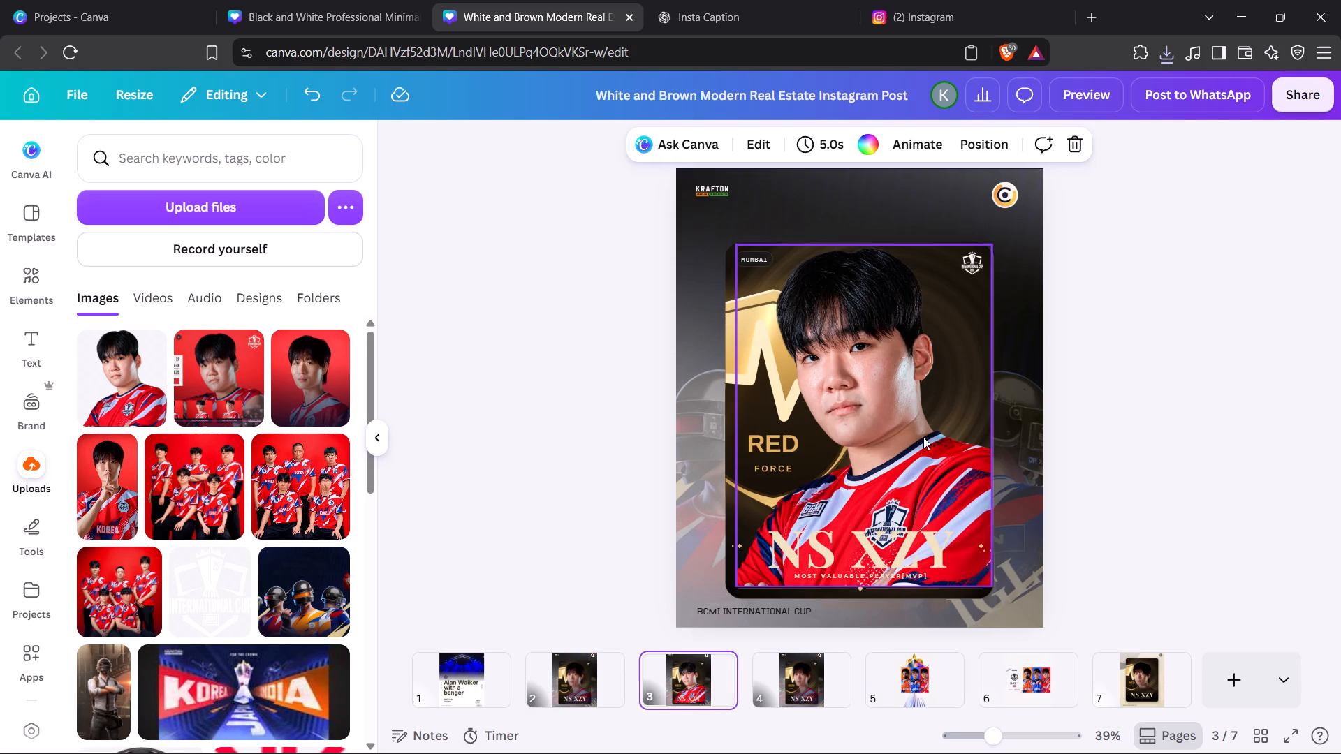
click(905, 409)
click(1124, 143)
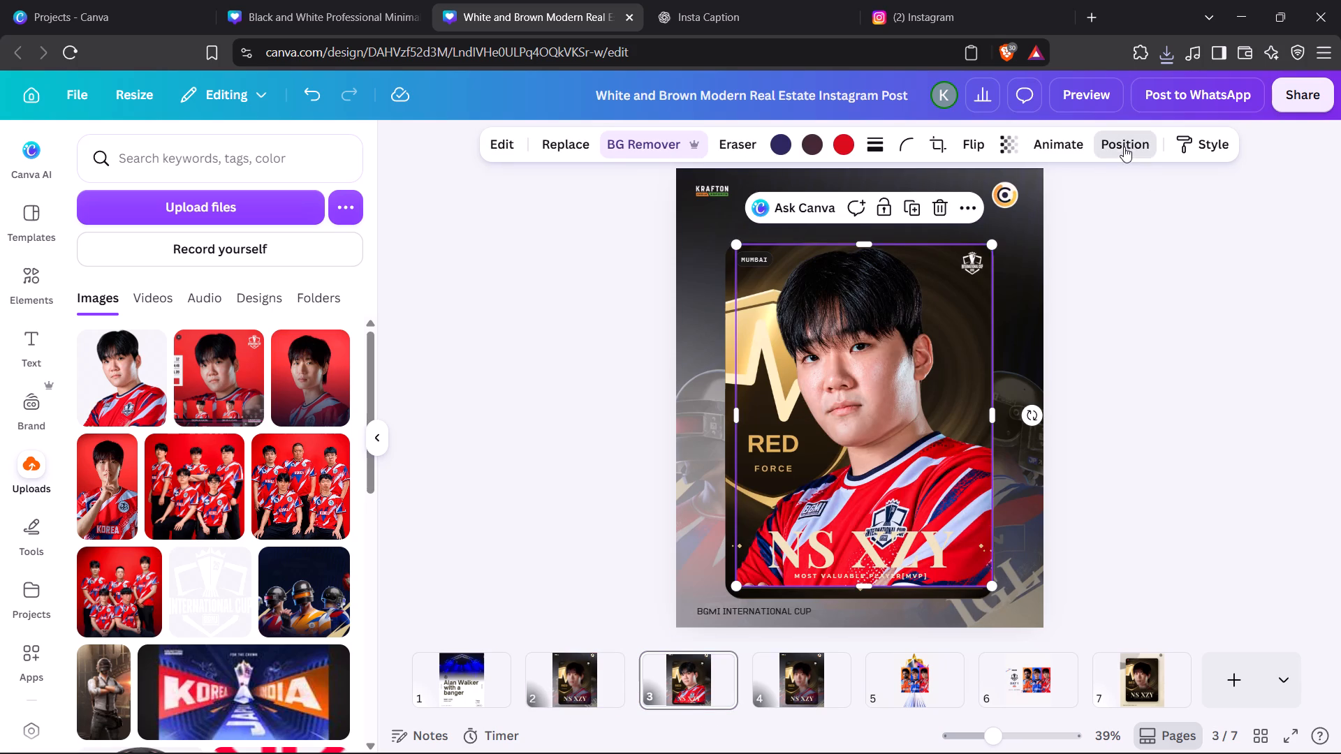
scroll(214, 476, down, 9)
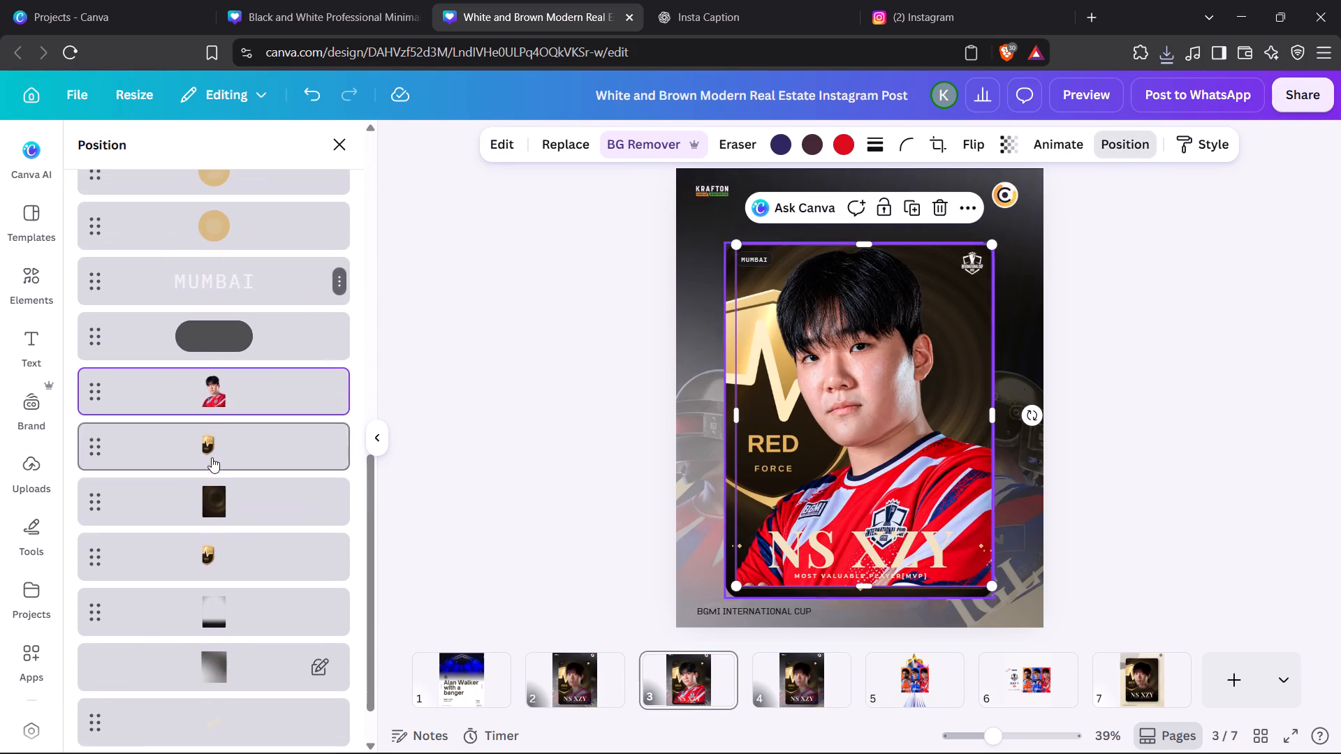
drag(217, 397, 220, 640)
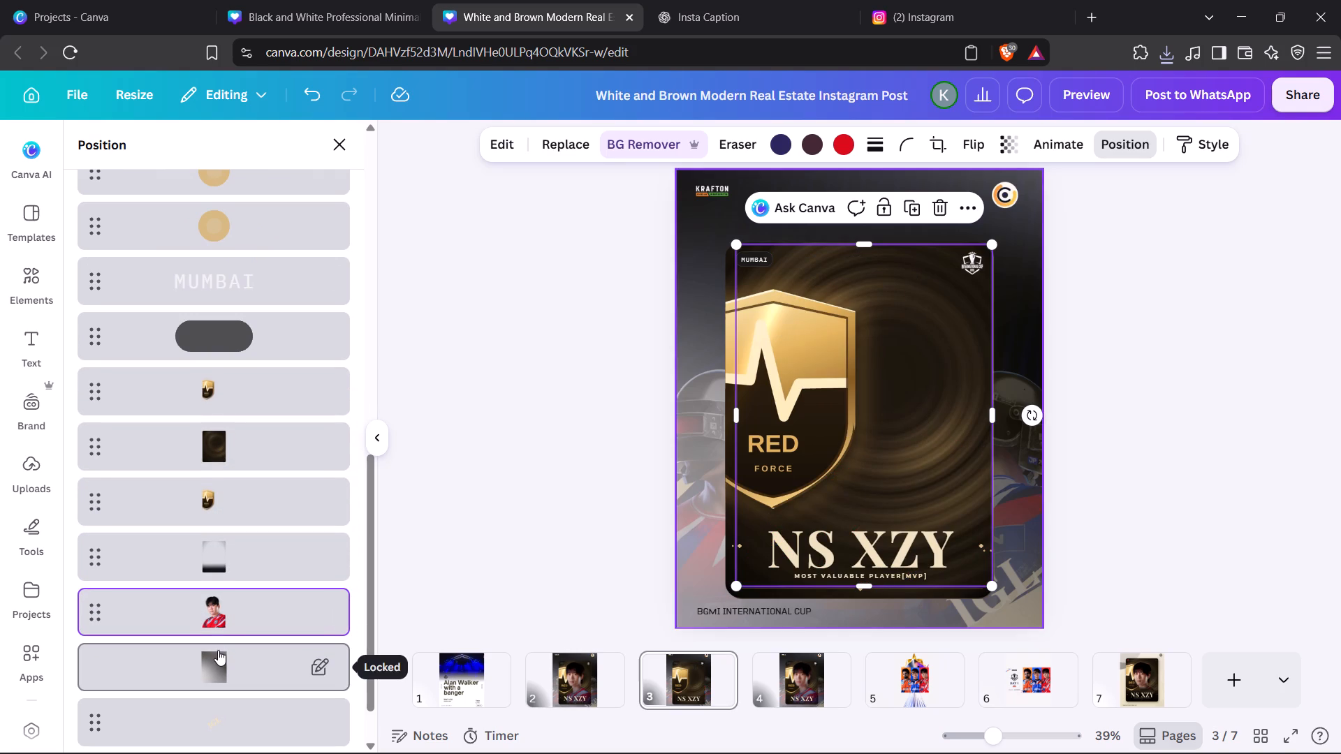
Reorder page 3's layers so both gold shields and the dark swirl texture sit beneath the portrait, above the locked background.
drag(186, 401, 196, 421)
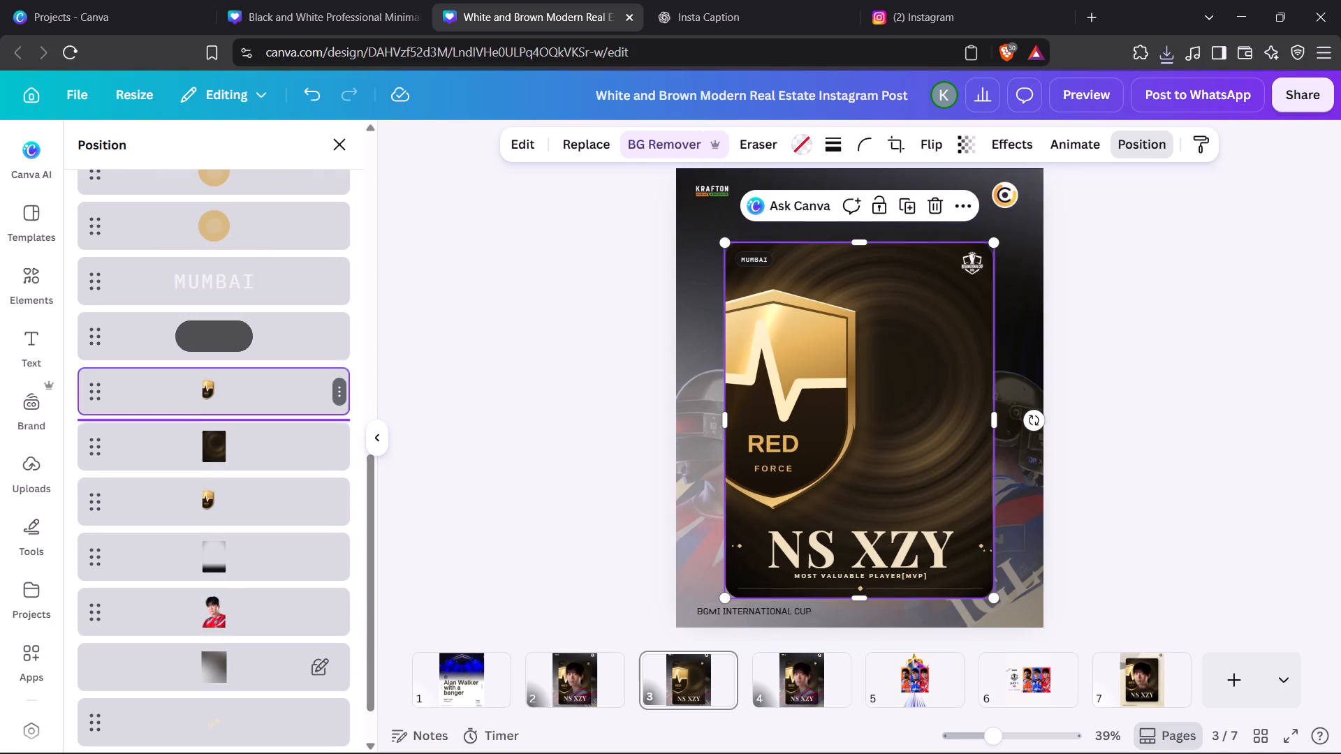
drag(196, 421, 191, 631)
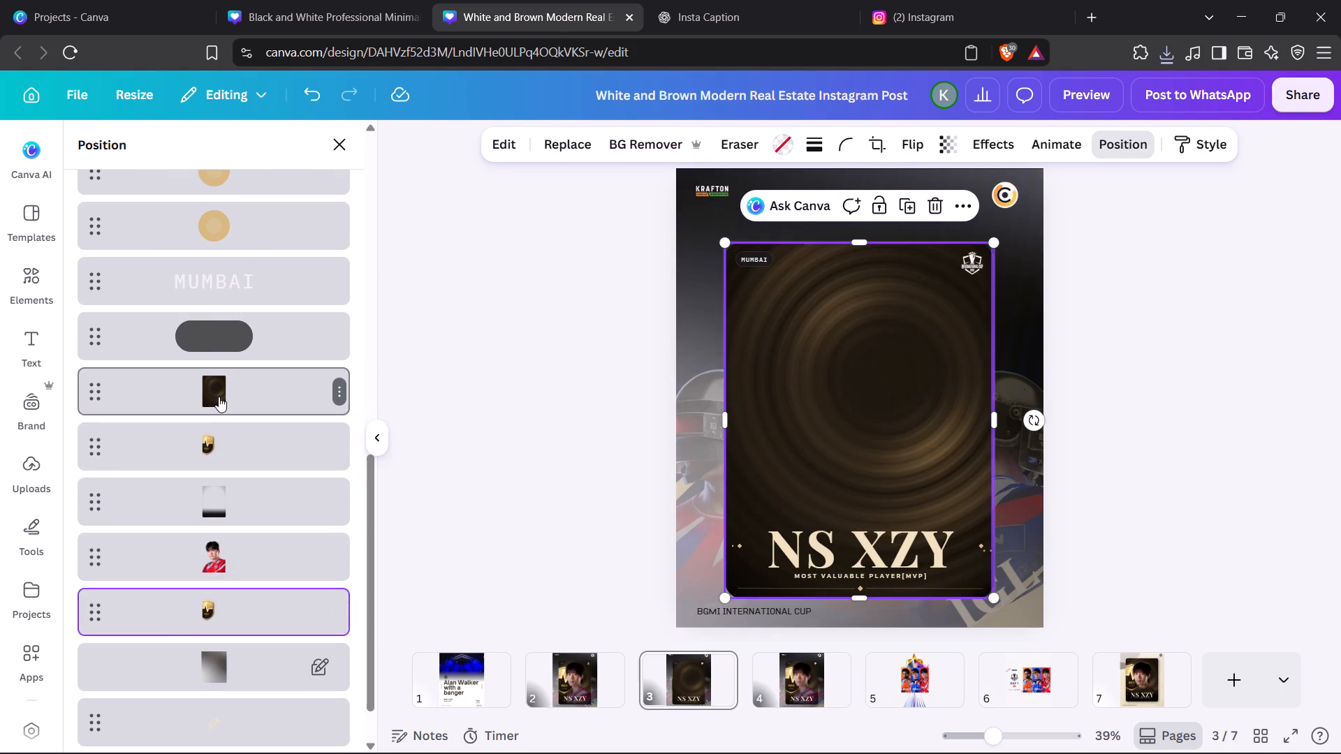
drag(222, 397, 219, 621)
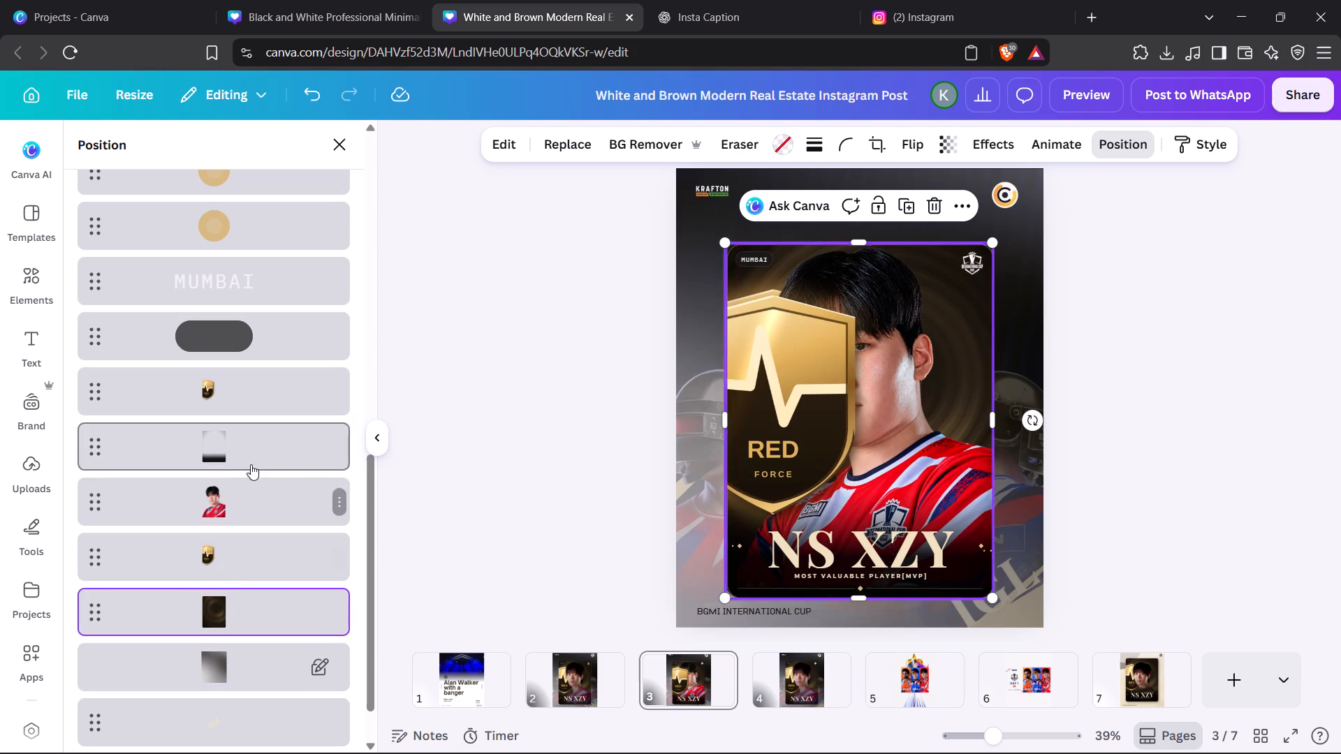
drag(229, 496, 233, 561)
drag(231, 556, 221, 517)
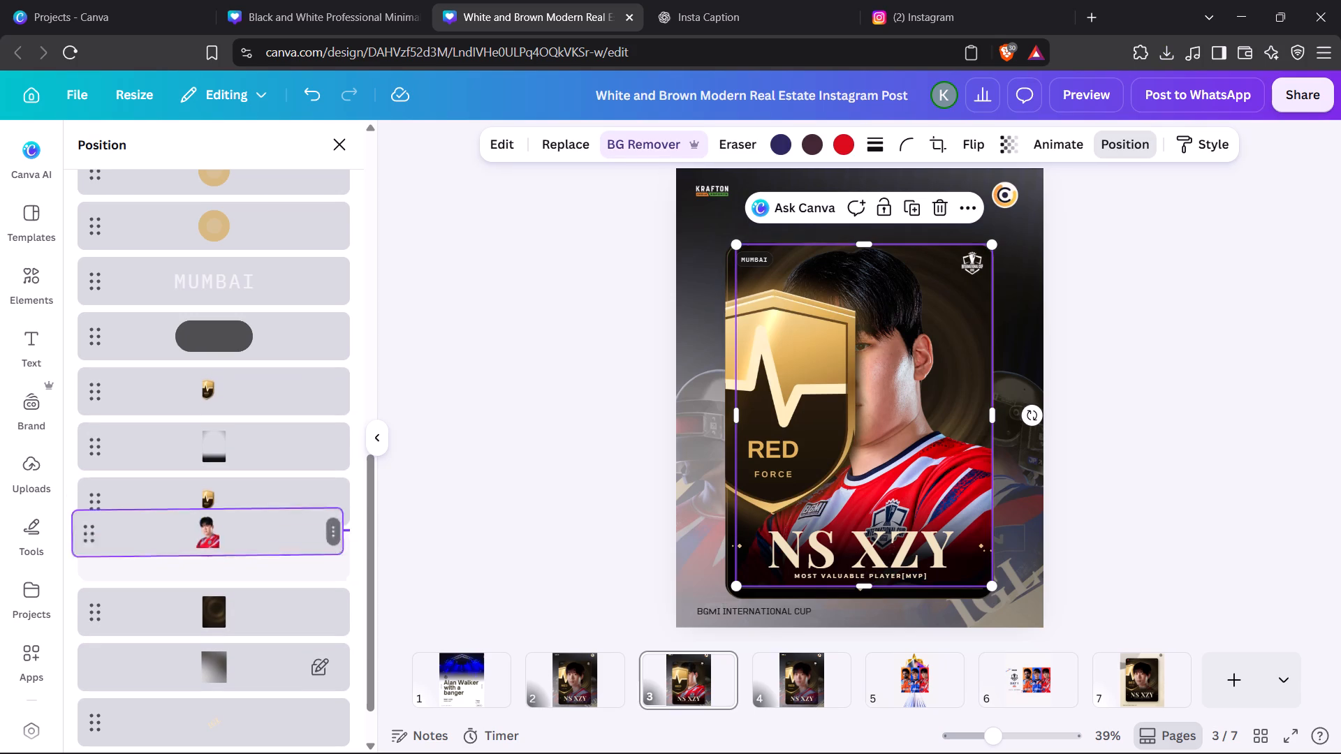
drag(221, 517, 224, 487)
drag(244, 396, 237, 536)
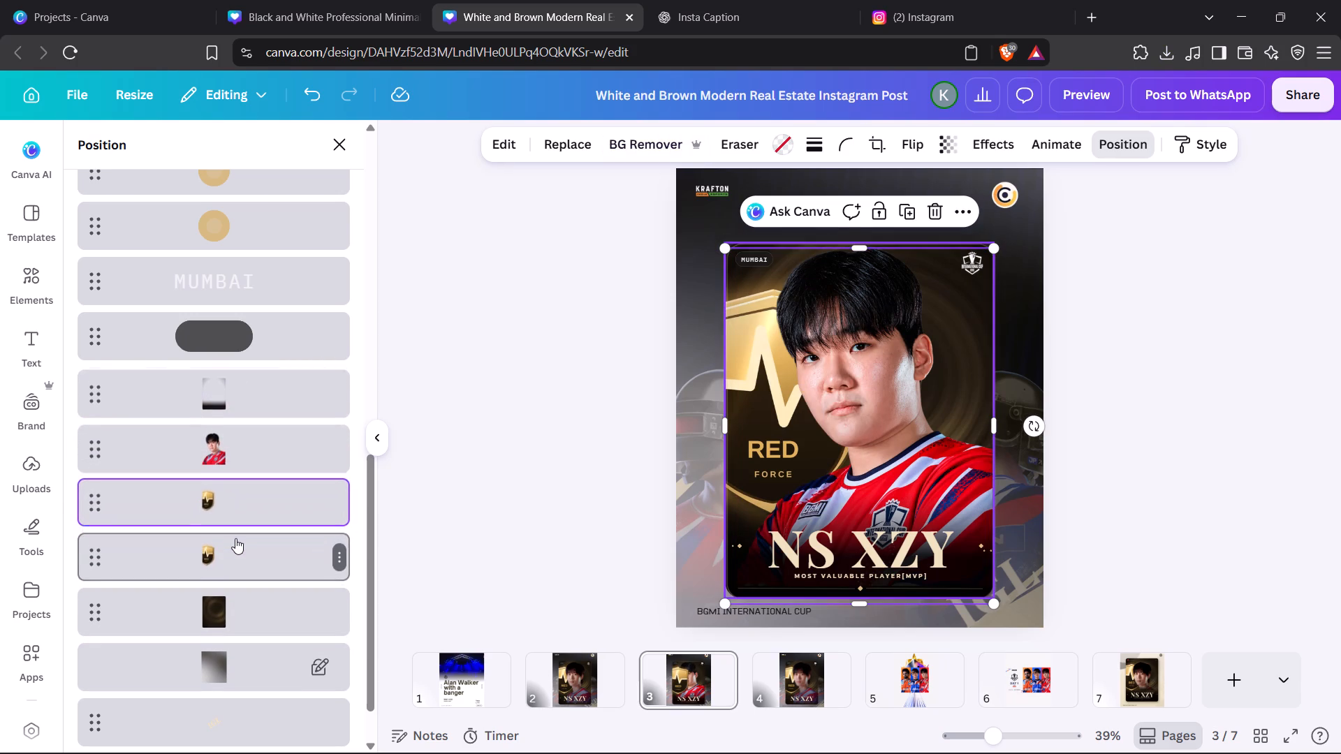
click(1212, 482)
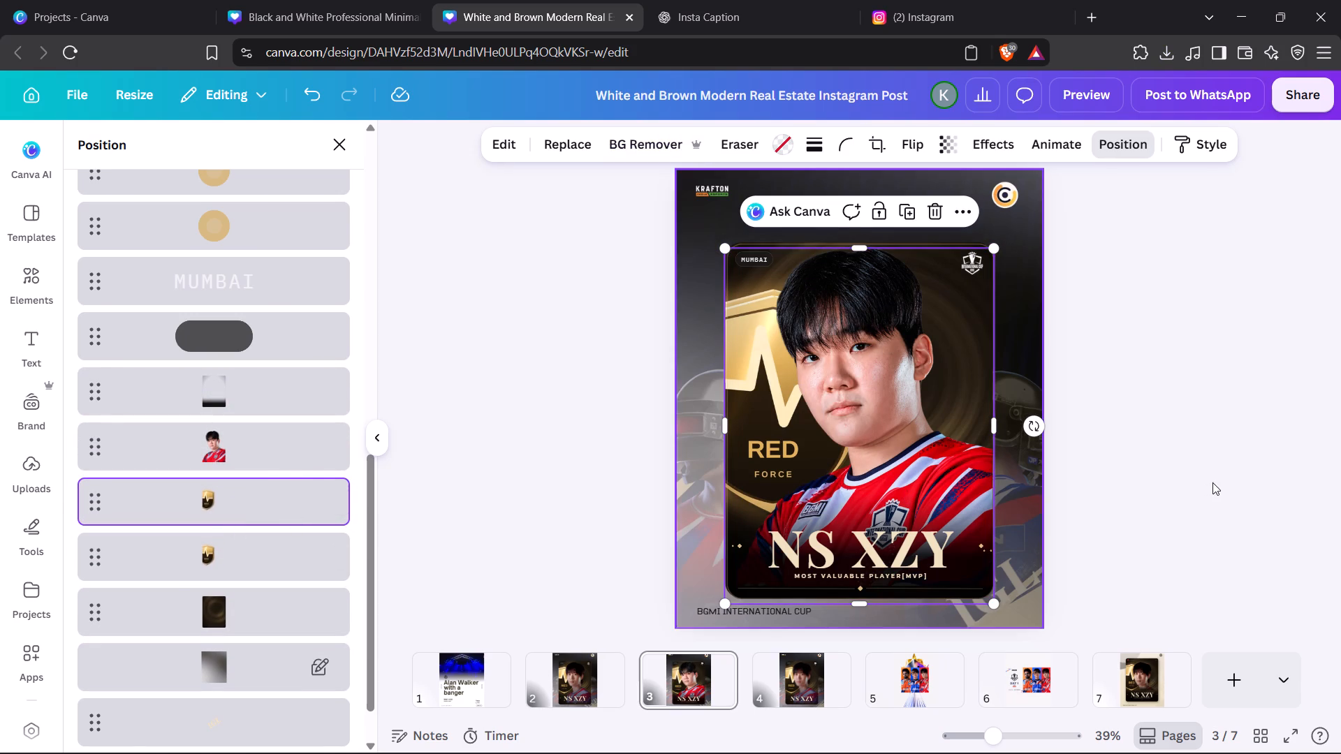
click(1200, 486)
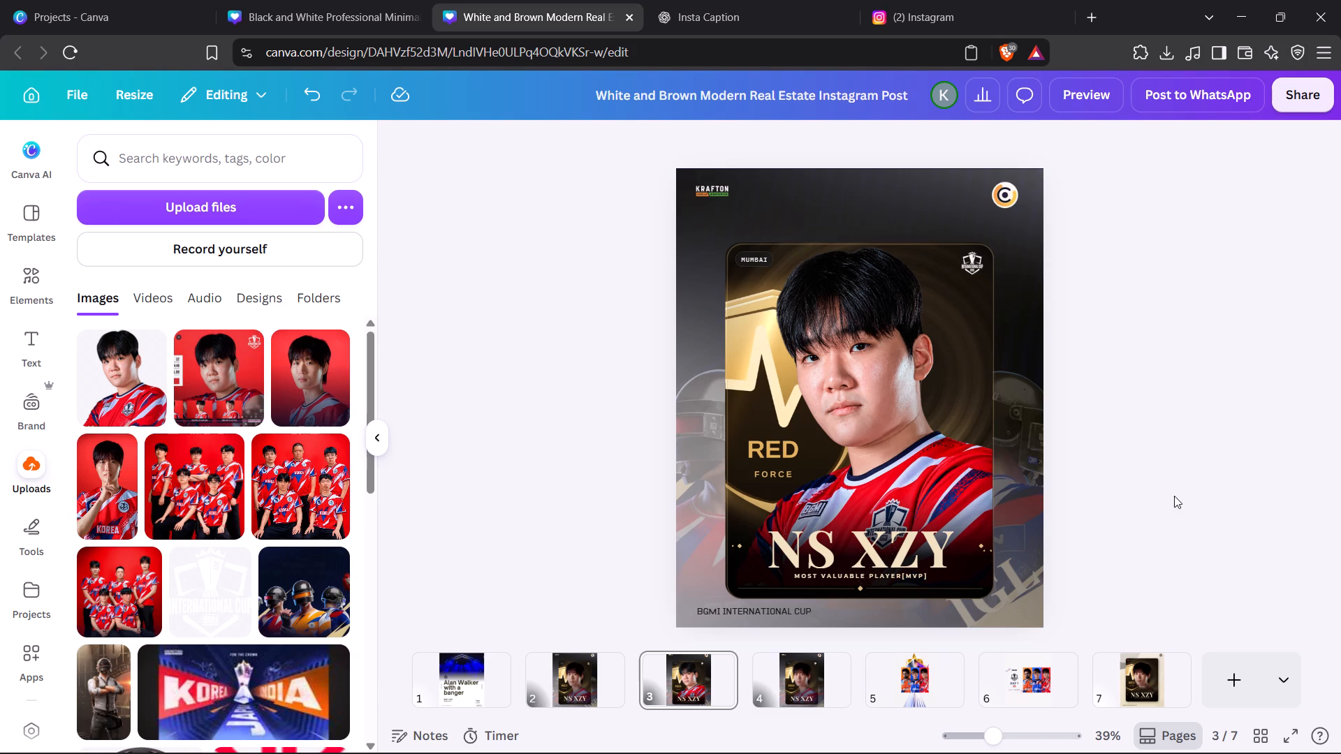
Delete "XZY" from the large player name on page 3's card, keeping the "NS" prefix.
double_click(877, 575)
click(1190, 554)
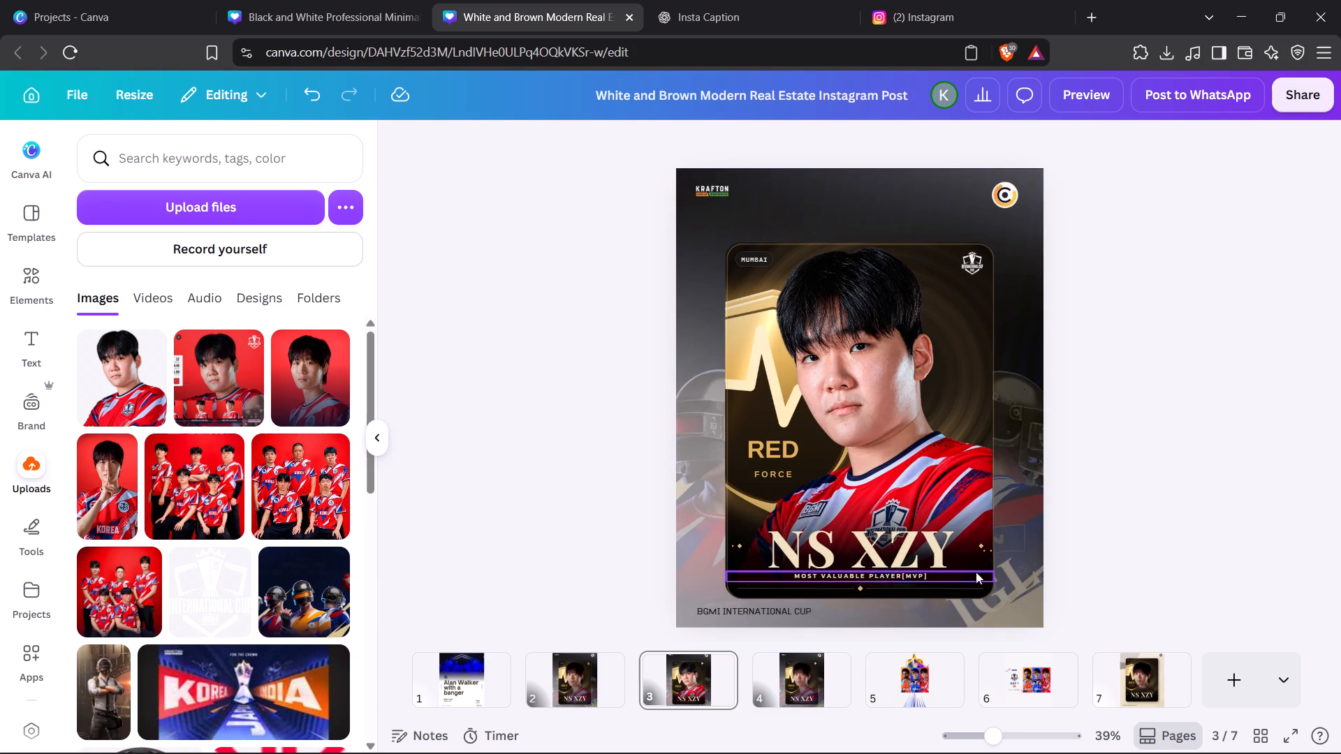
click(908, 549)
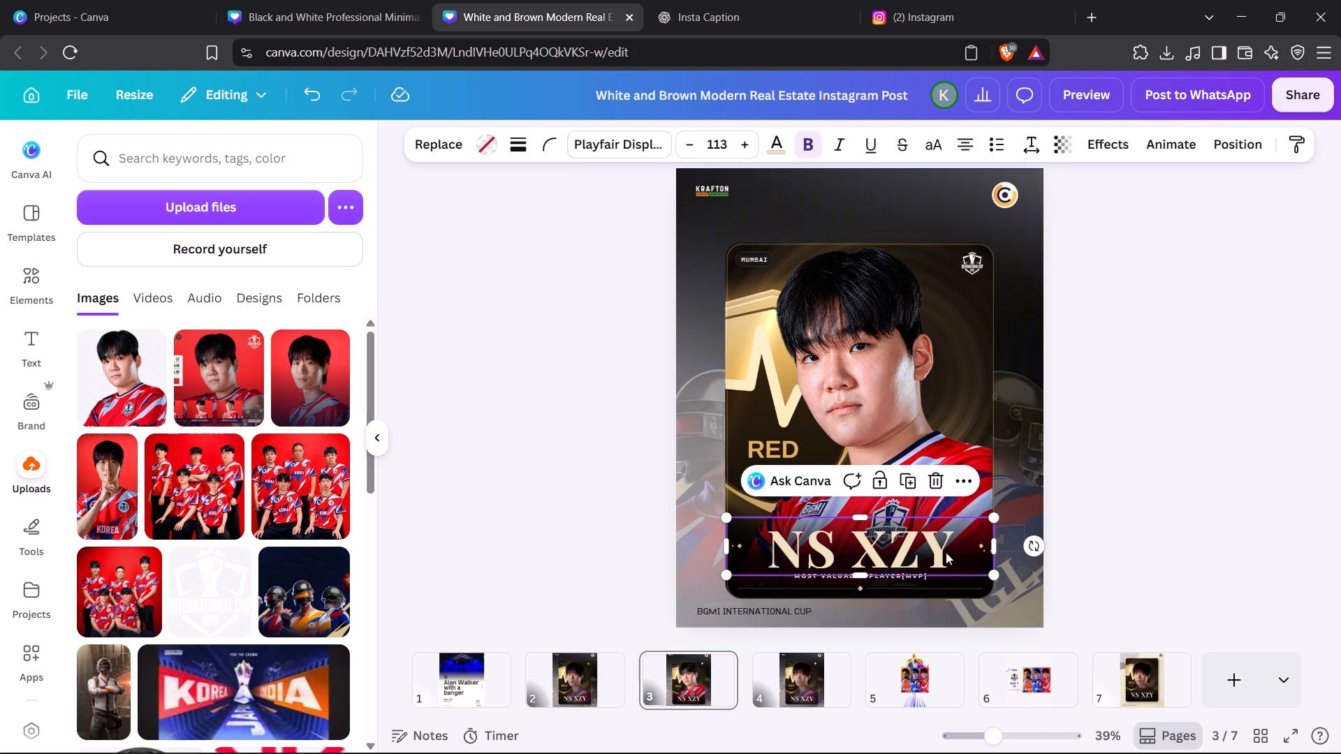
click(946, 552)
key(BackSpace)
key(BackSpace)
key(BackSpace)
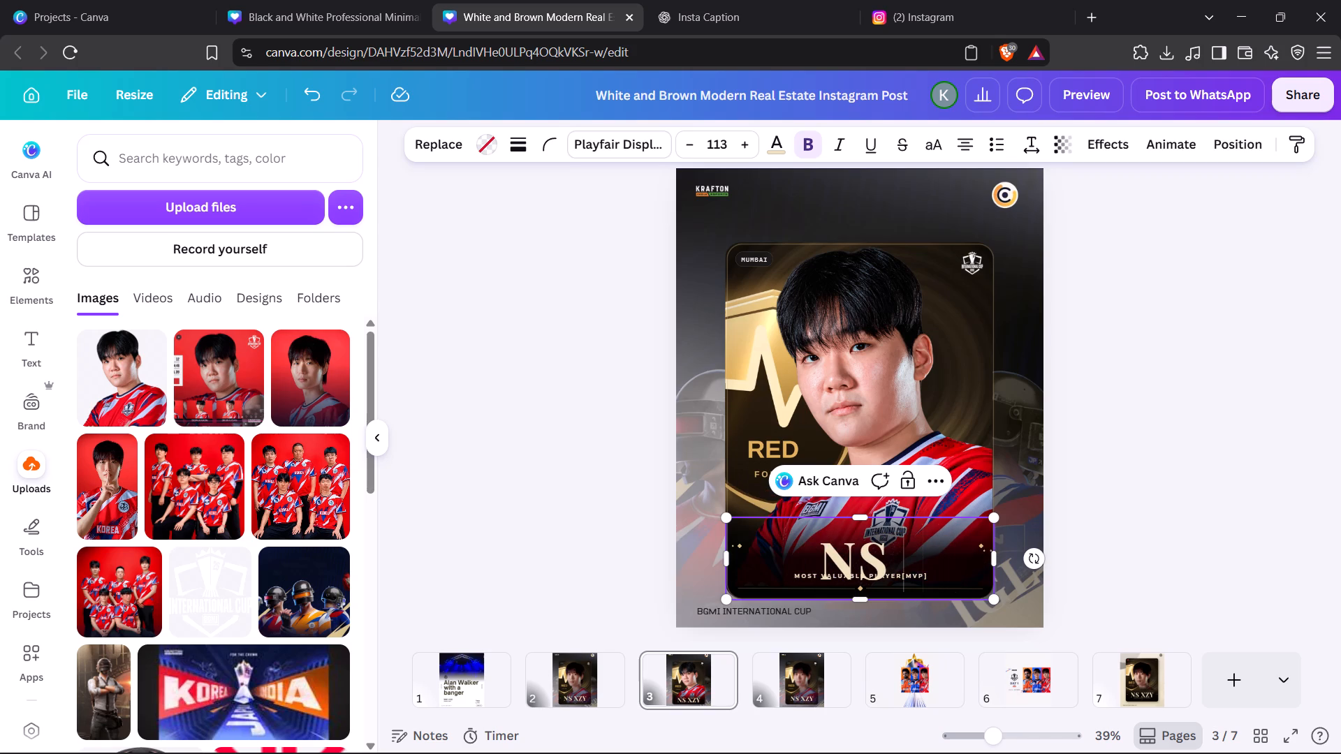
key(s)
key(BackSpace)
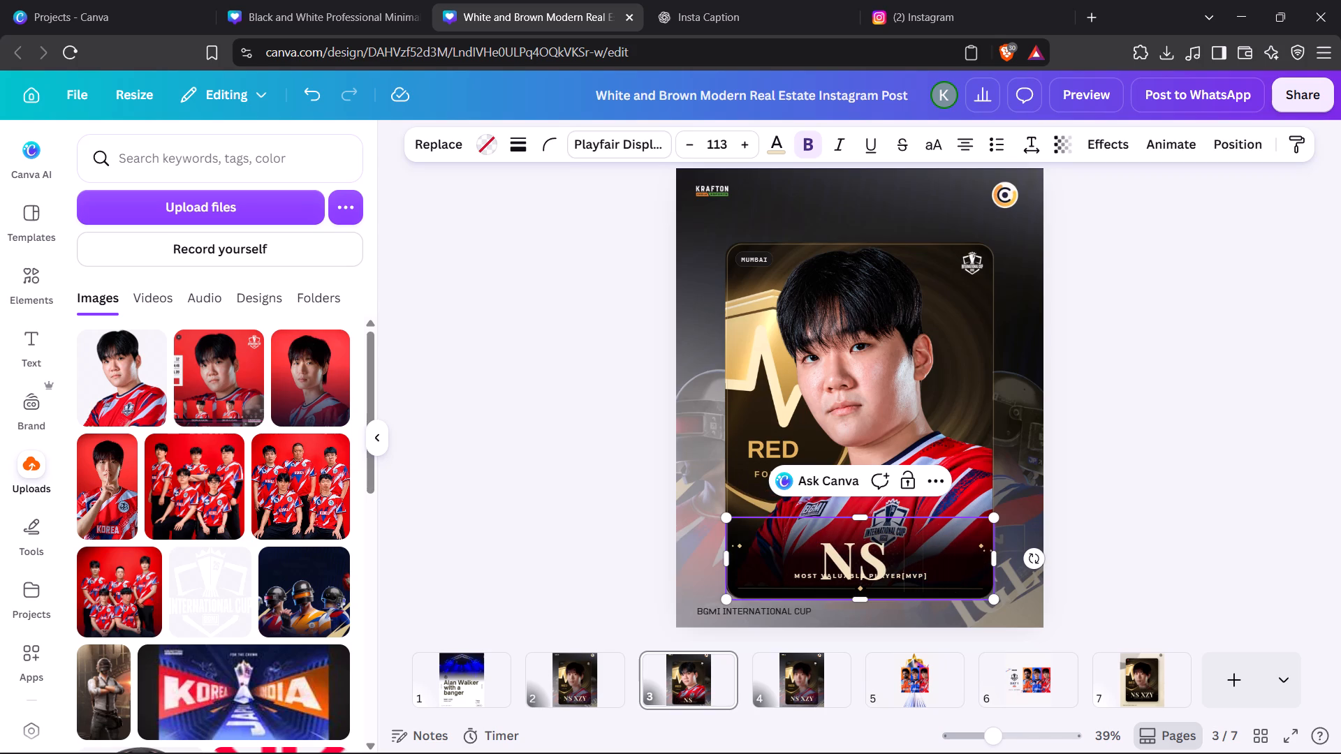